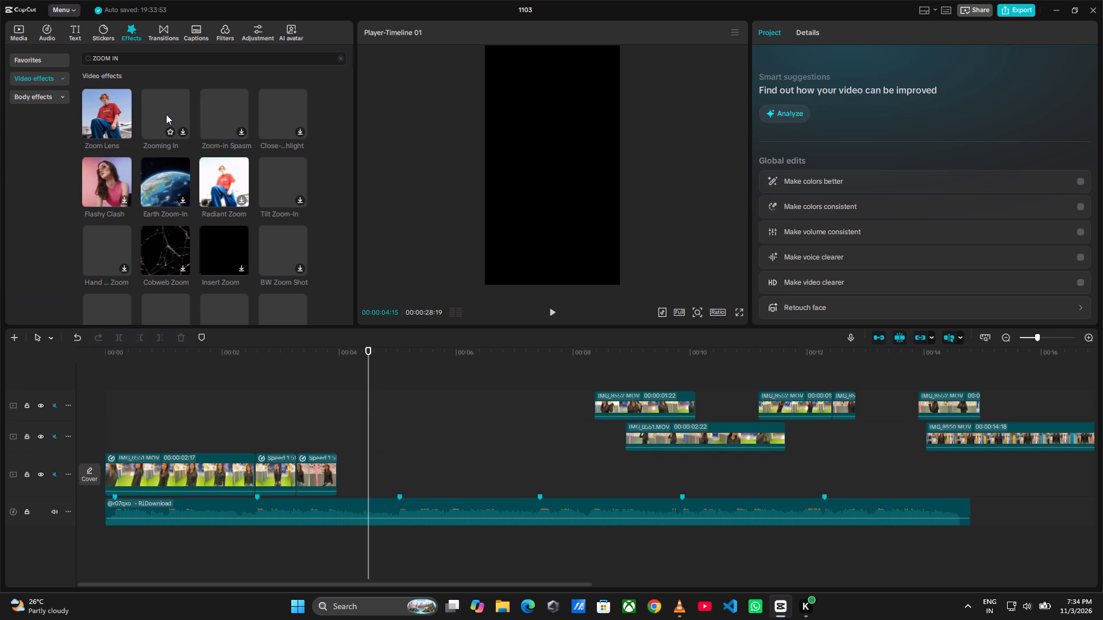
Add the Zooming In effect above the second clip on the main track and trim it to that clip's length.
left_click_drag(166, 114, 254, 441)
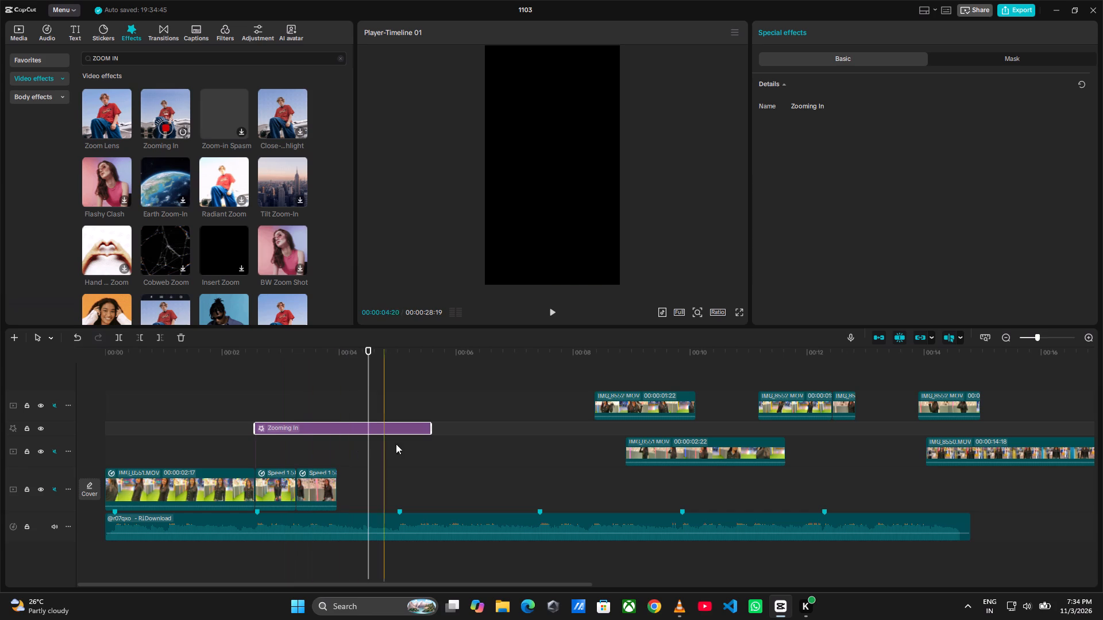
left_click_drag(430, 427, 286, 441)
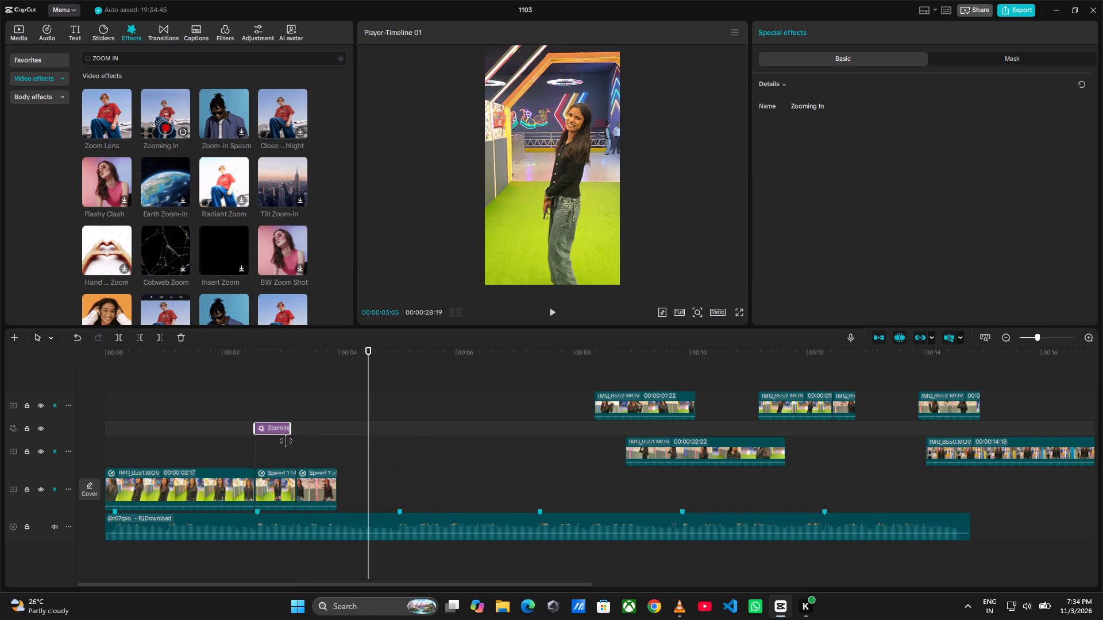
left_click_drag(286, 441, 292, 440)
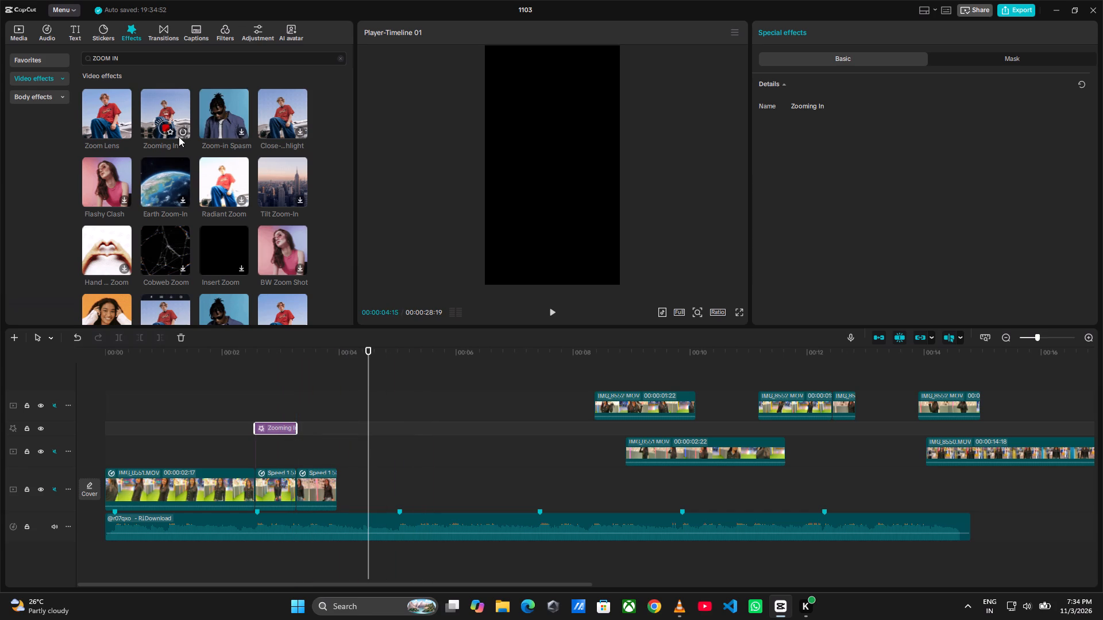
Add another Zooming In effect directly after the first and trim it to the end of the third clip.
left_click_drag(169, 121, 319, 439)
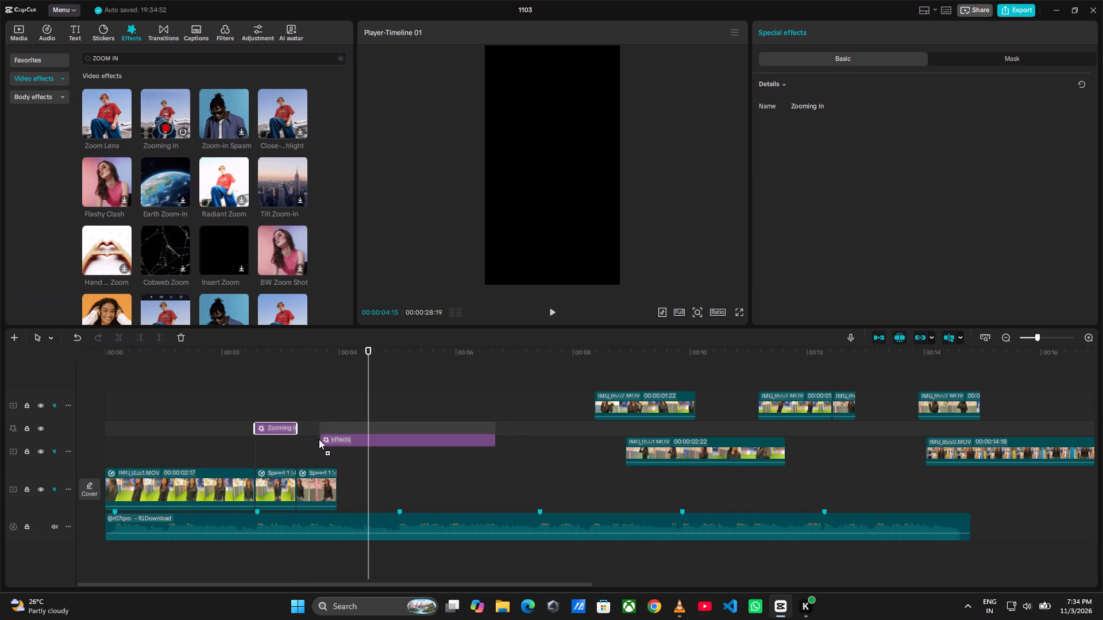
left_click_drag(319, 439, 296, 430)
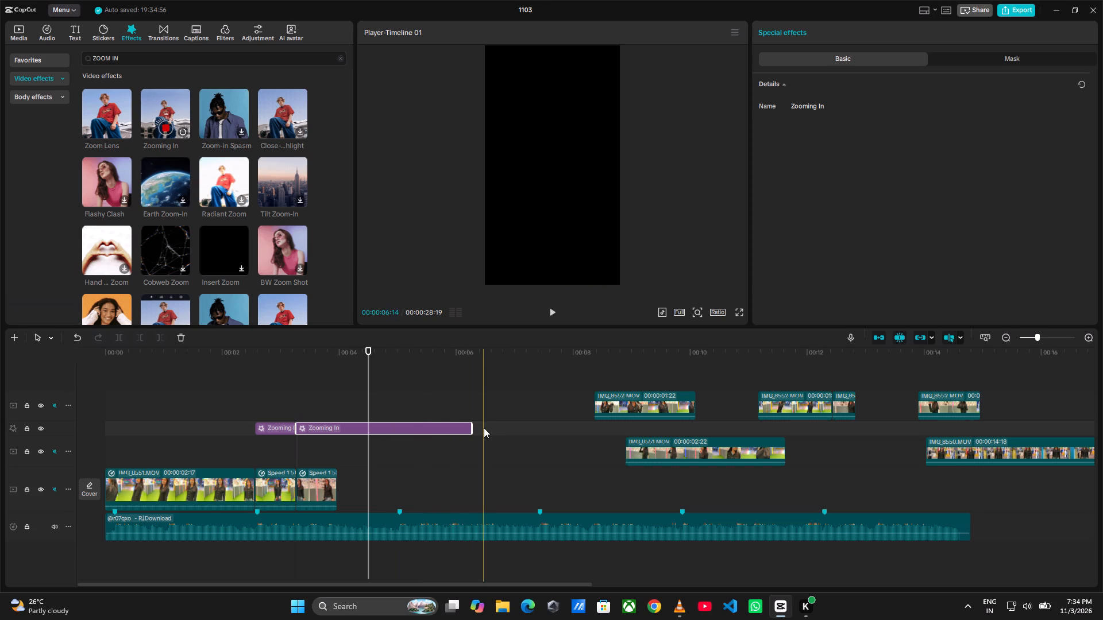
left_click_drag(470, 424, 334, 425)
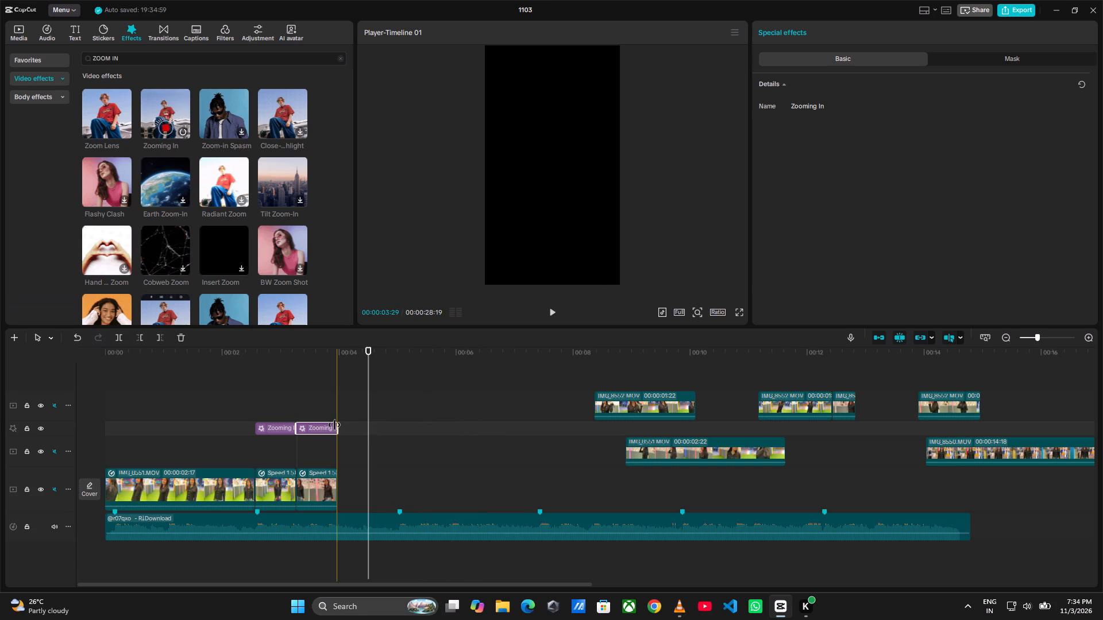
Play the timeline from the beginning to review the Zooming In effects on the second and third clips.
left_click(188, 451)
left_click_drag(188, 451, 95, 454)
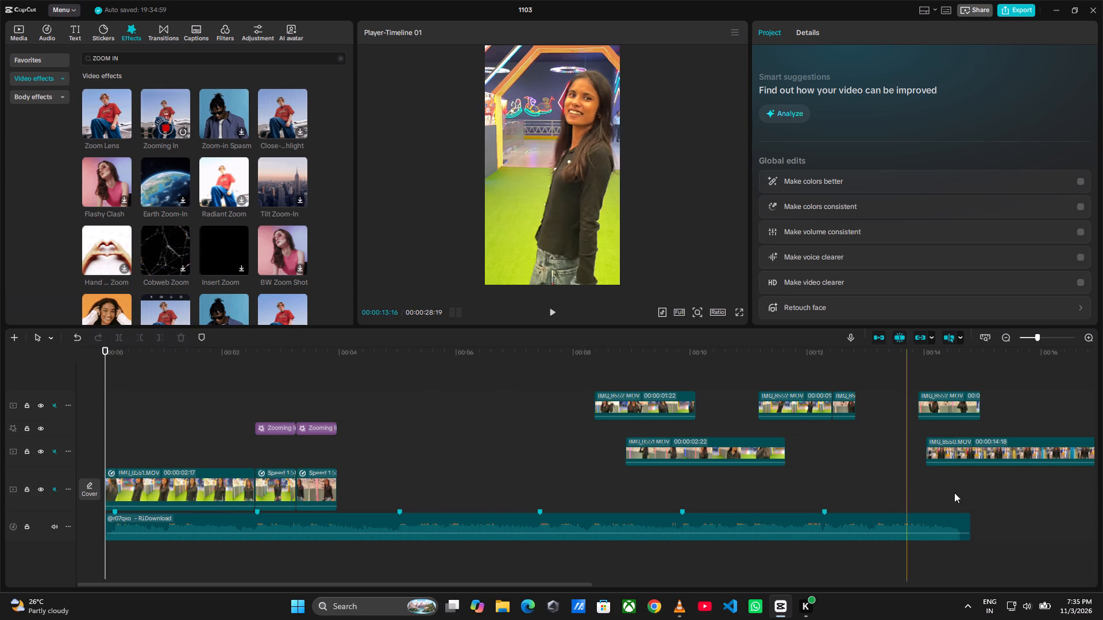
left_click(1035, 618)
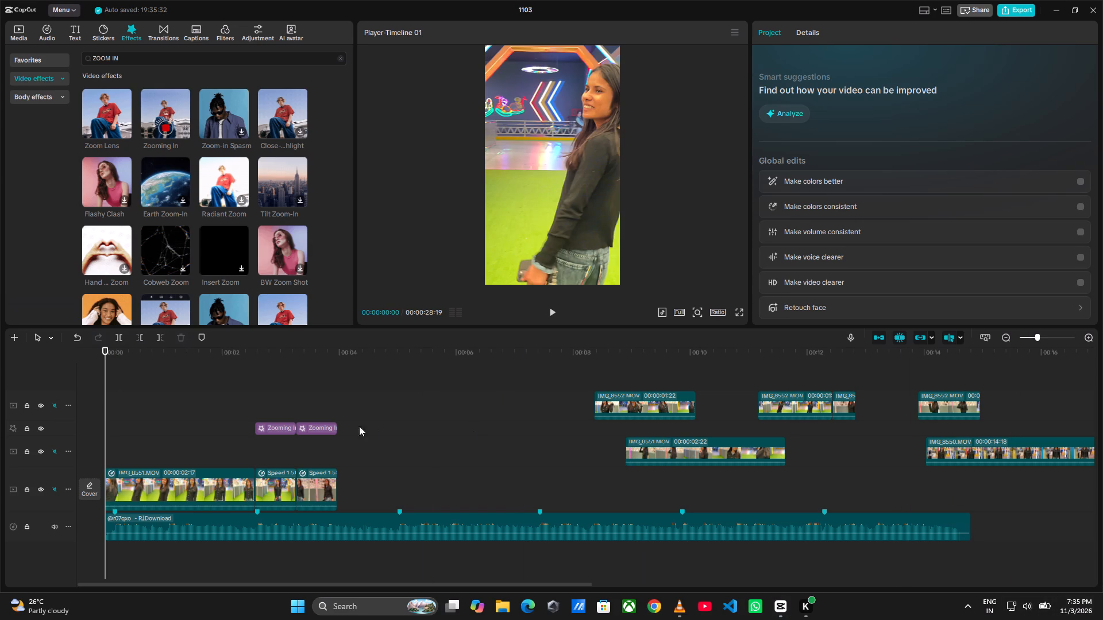
left_click(237, 408)
left_click(177, 401)
left_click_drag(178, 401, 0, 432)
key("space")
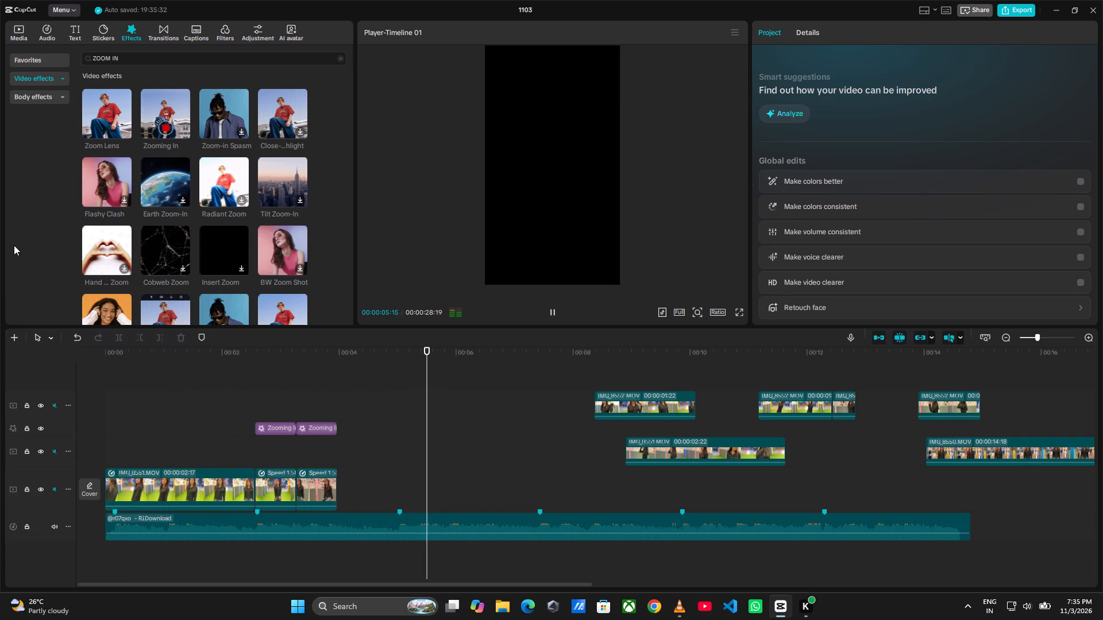
Replace both Zooming In effects with one Zoom Lens effect on the top track, starting at the second clip.
left_click_drag(101, 129, 273, 454)
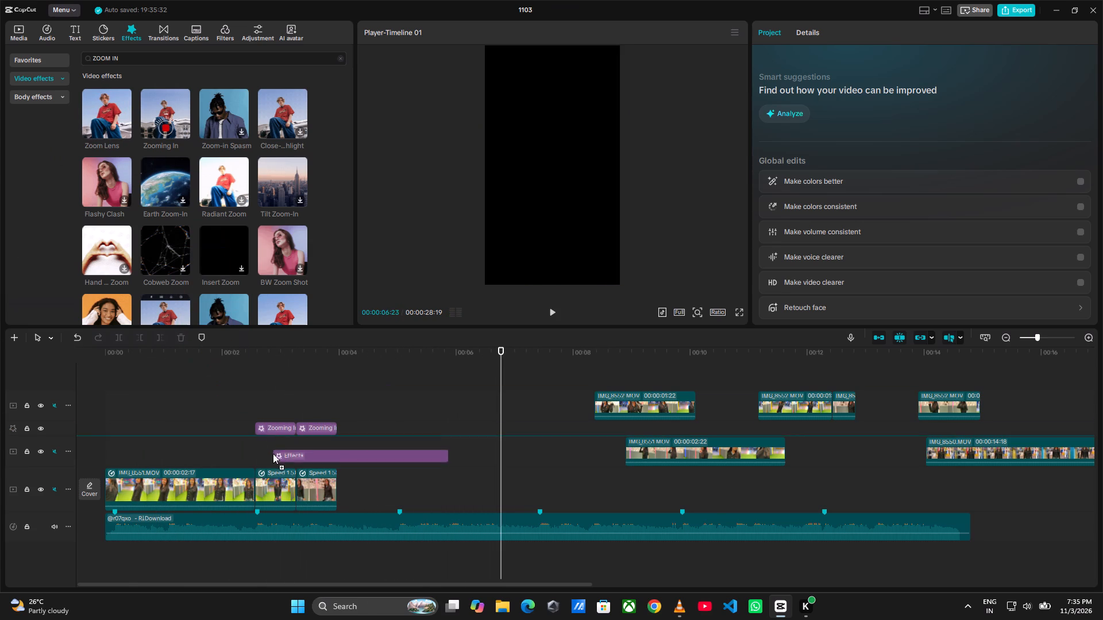
left_click_drag(273, 454, 257, 413)
left_click(273, 443)
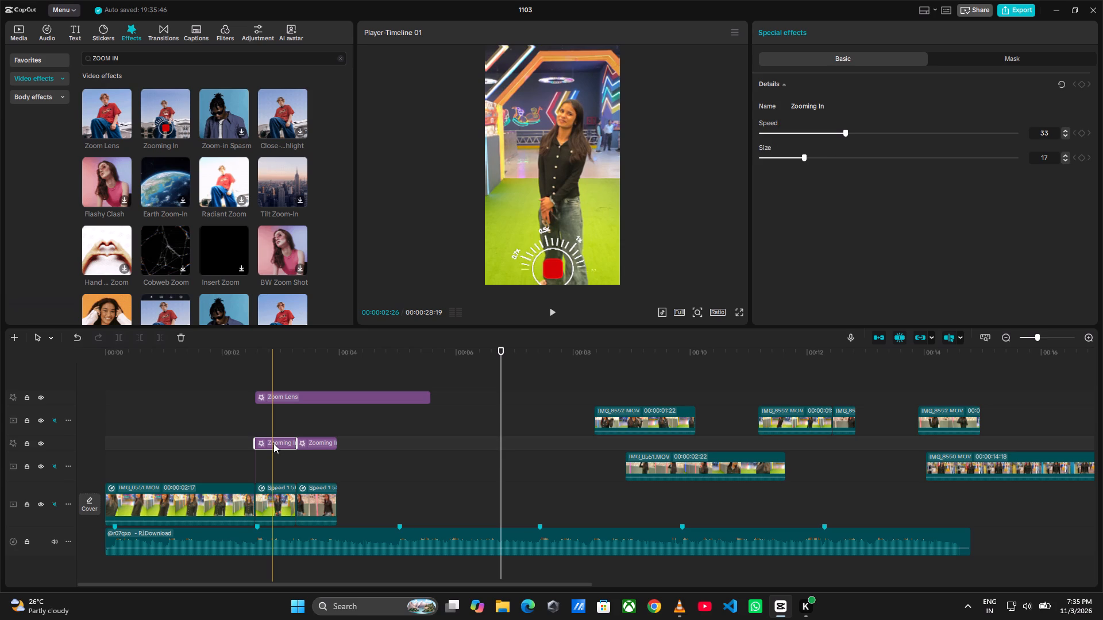
key("BackSpace")
left_click_drag(288, 397, 290, 430)
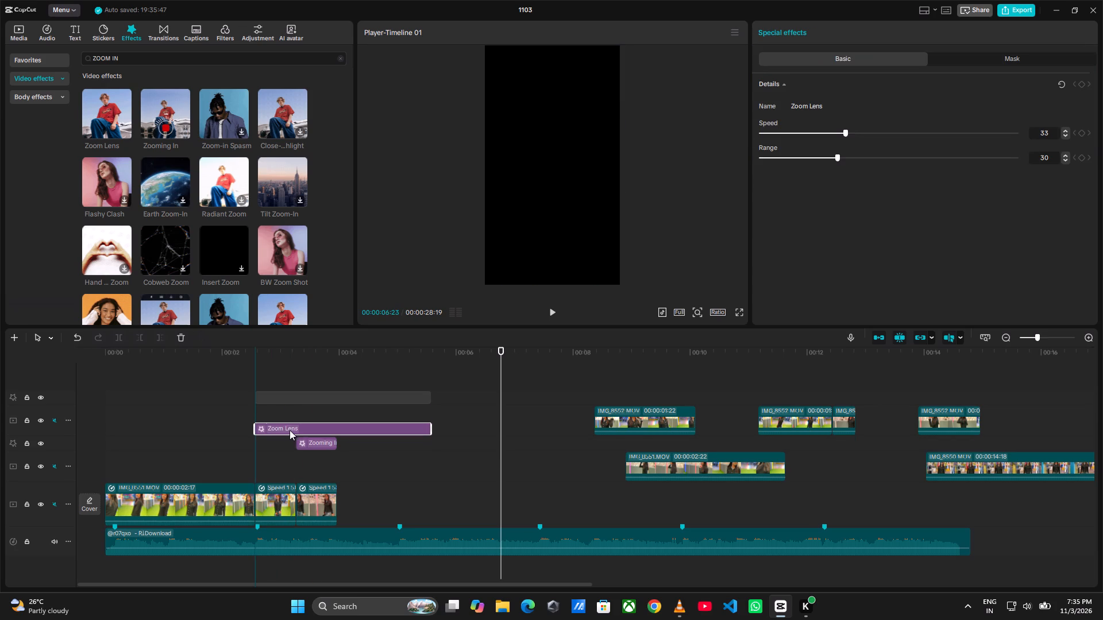
left_click_drag(290, 430, 291, 435)
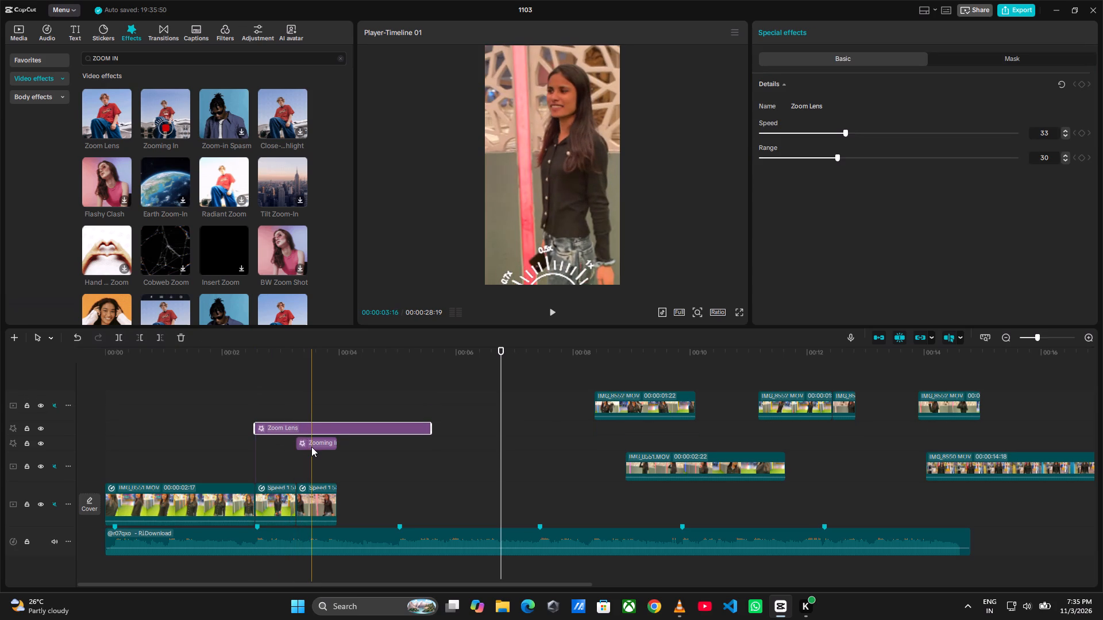
left_click(311, 447)
key("BackSpace")
left_click_drag(317, 427, 314, 380)
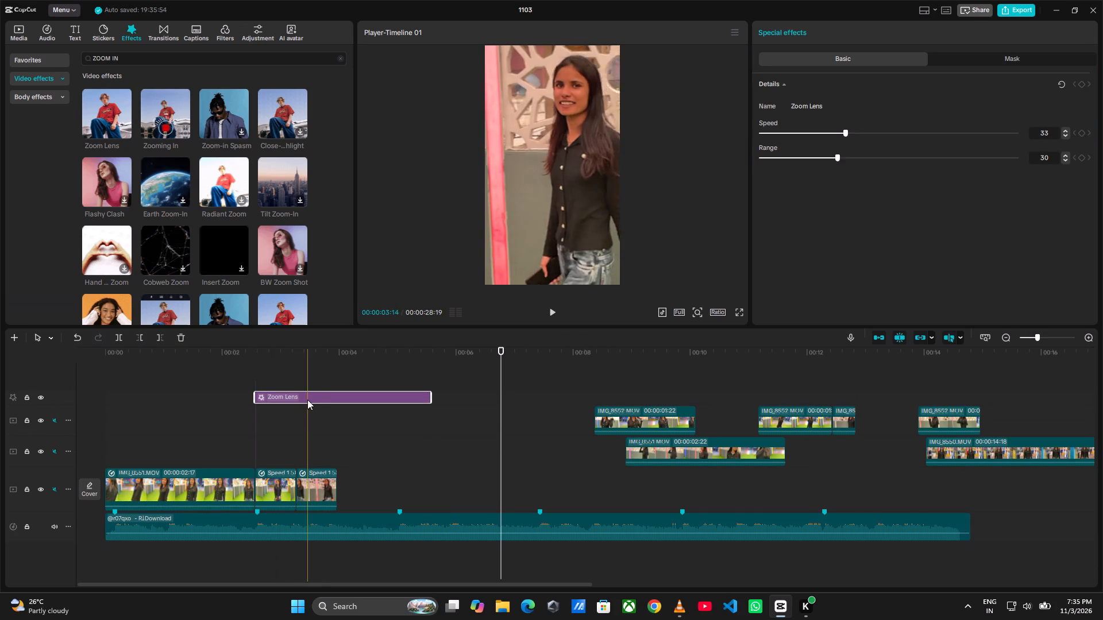
Split the Zoom Lens effect at the cut between the second and third clips and delete the part after it.
key("b")
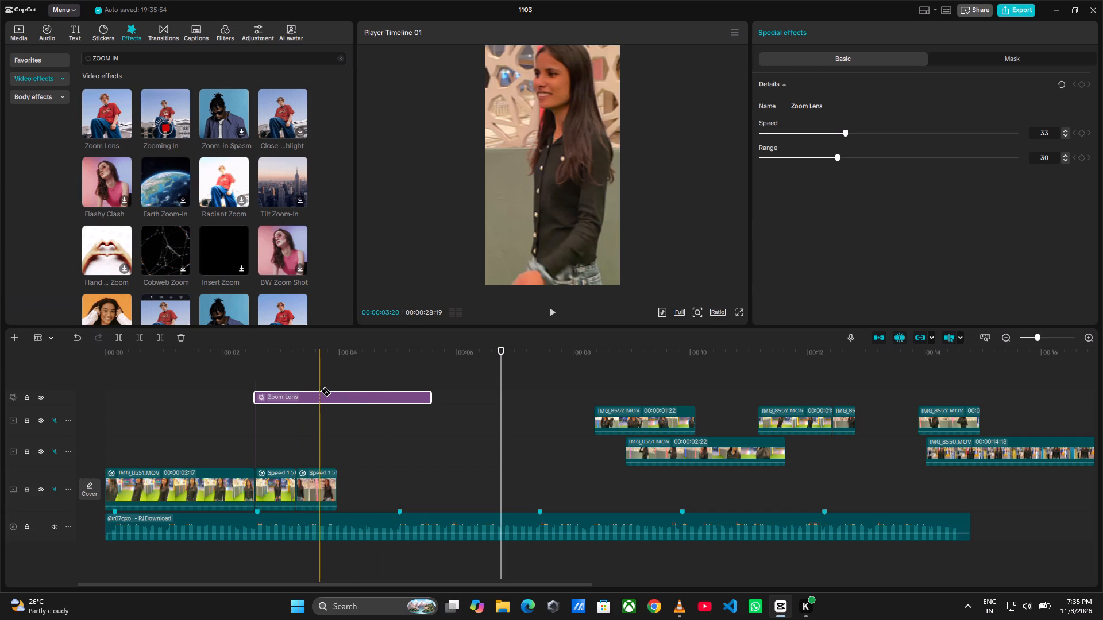
left_click(296, 394)
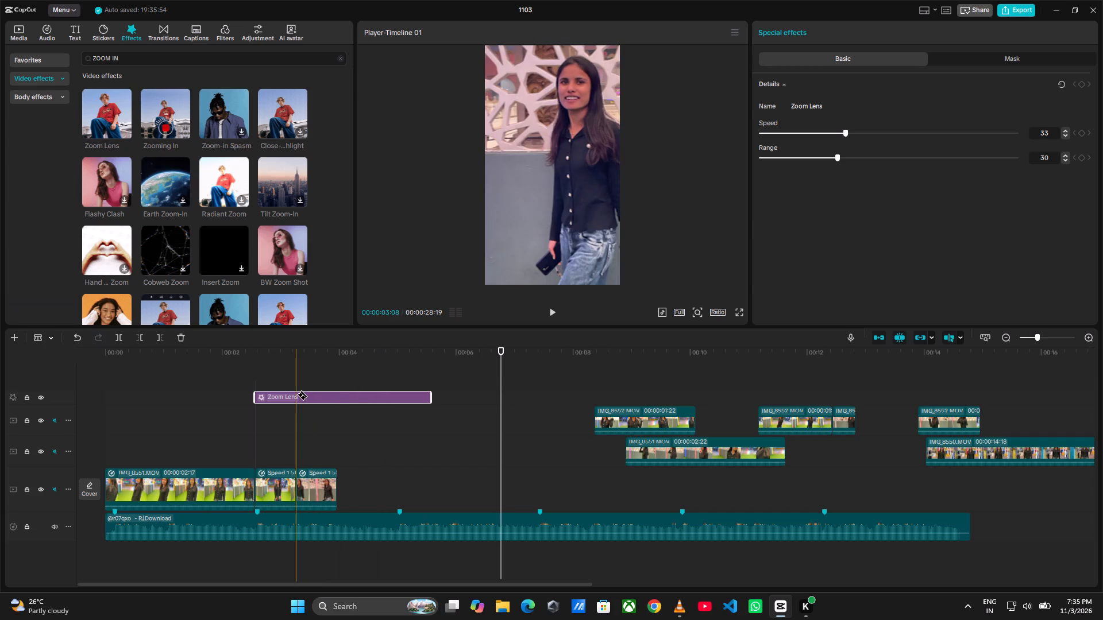
key("a")
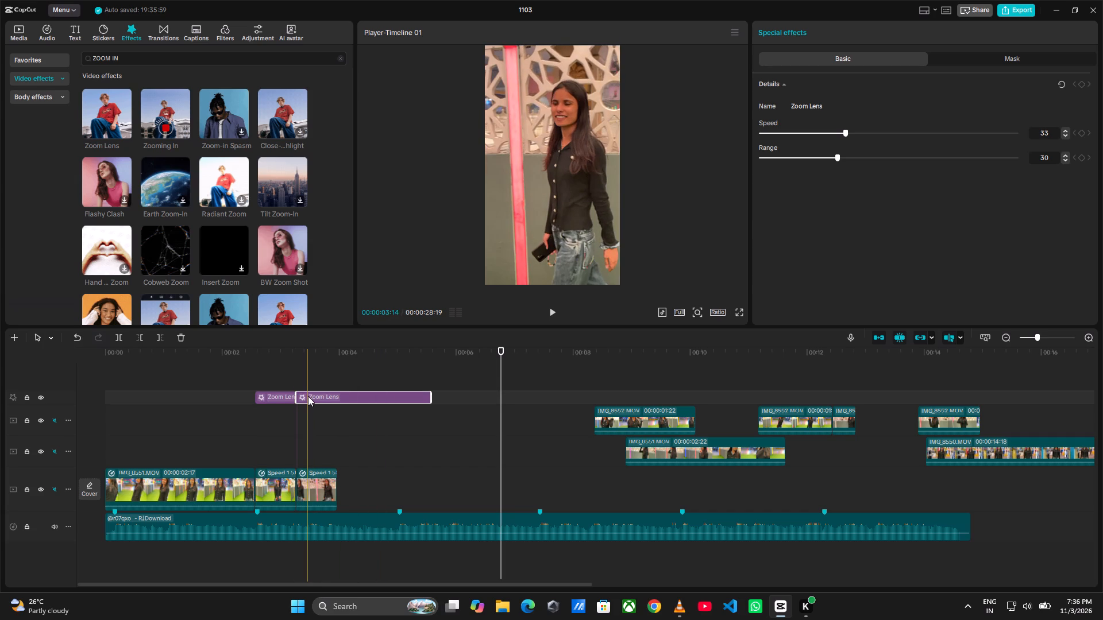
left_click(308, 396)
key("BackSpace")
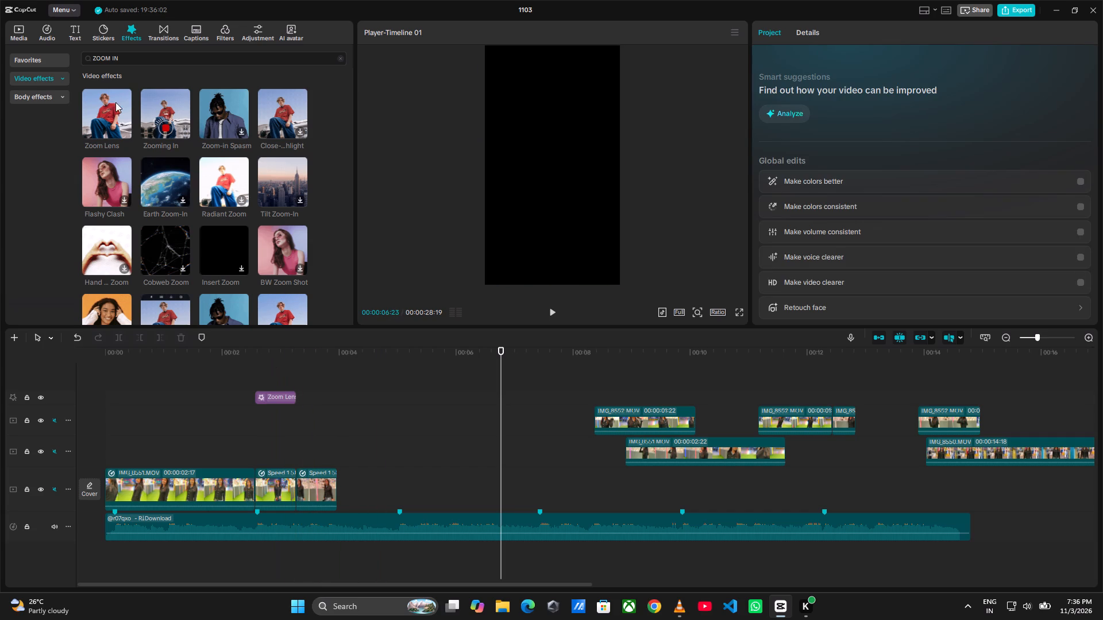
Add a second Zoom Lens effect over the third clip, split it at the clip's end and delete the excess.
left_click_drag(106, 109, 276, 248)
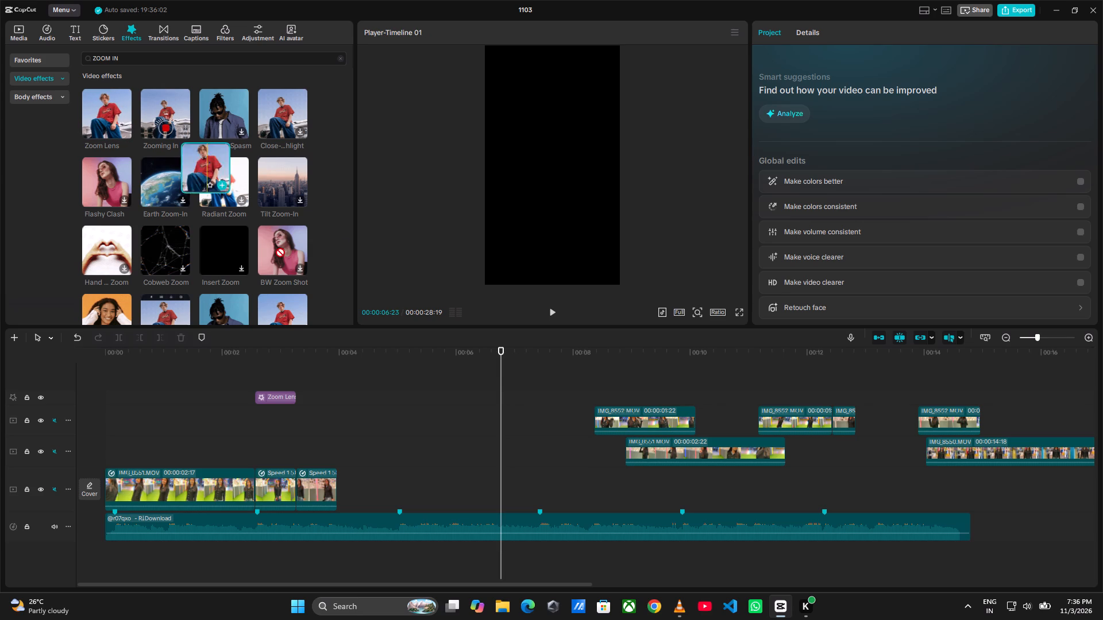
left_click_drag(276, 248, 296, 398)
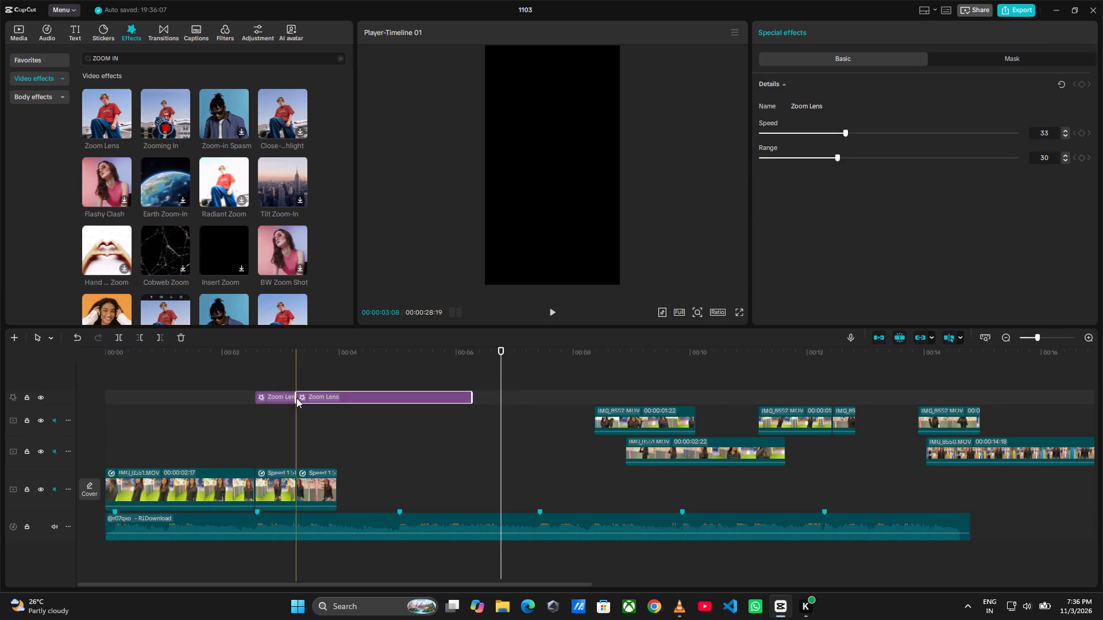
key("b")
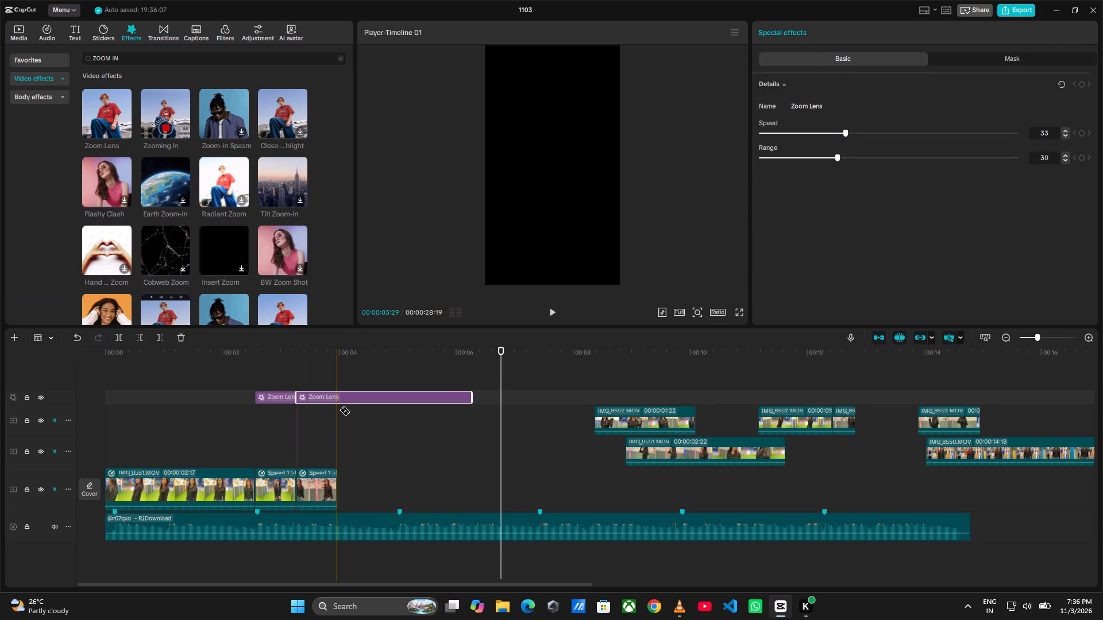
left_click(339, 410)
left_click(340, 392)
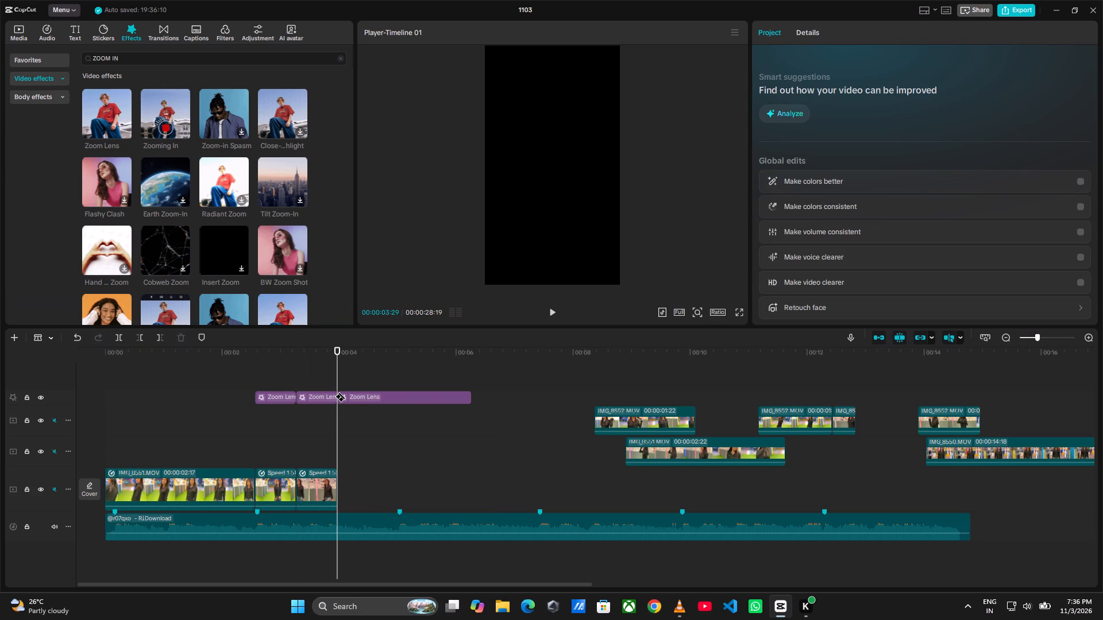
key("a")
left_click(376, 395)
key("BackSpace")
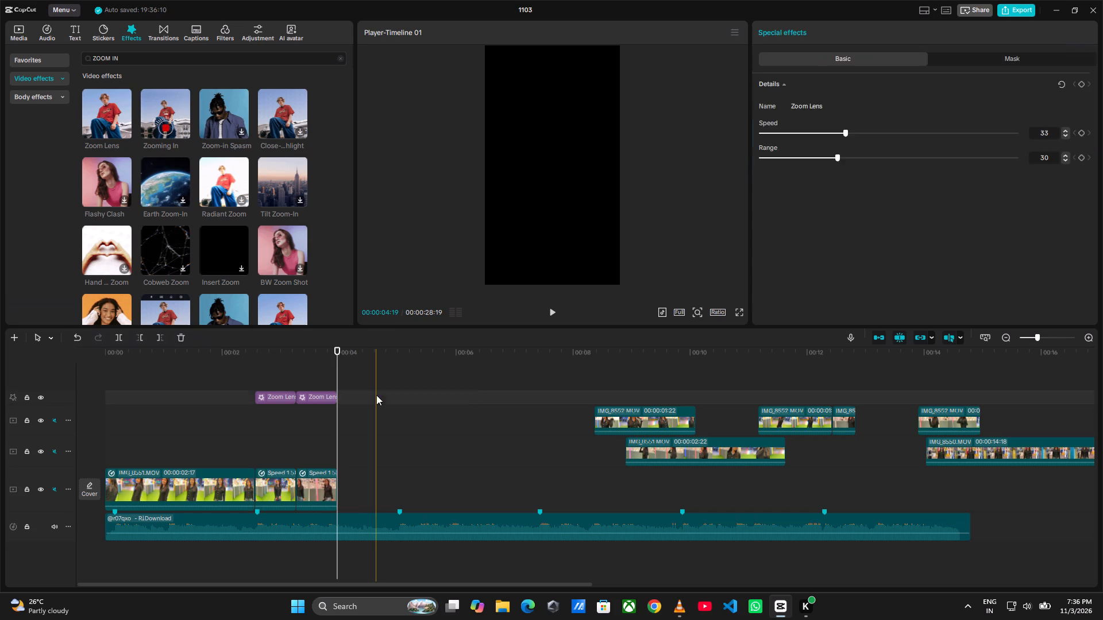
Play the timeline from the beginning to review the two Zoom Lens effects.
left_click(190, 416)
left_click_drag(190, 416, 189, 417)
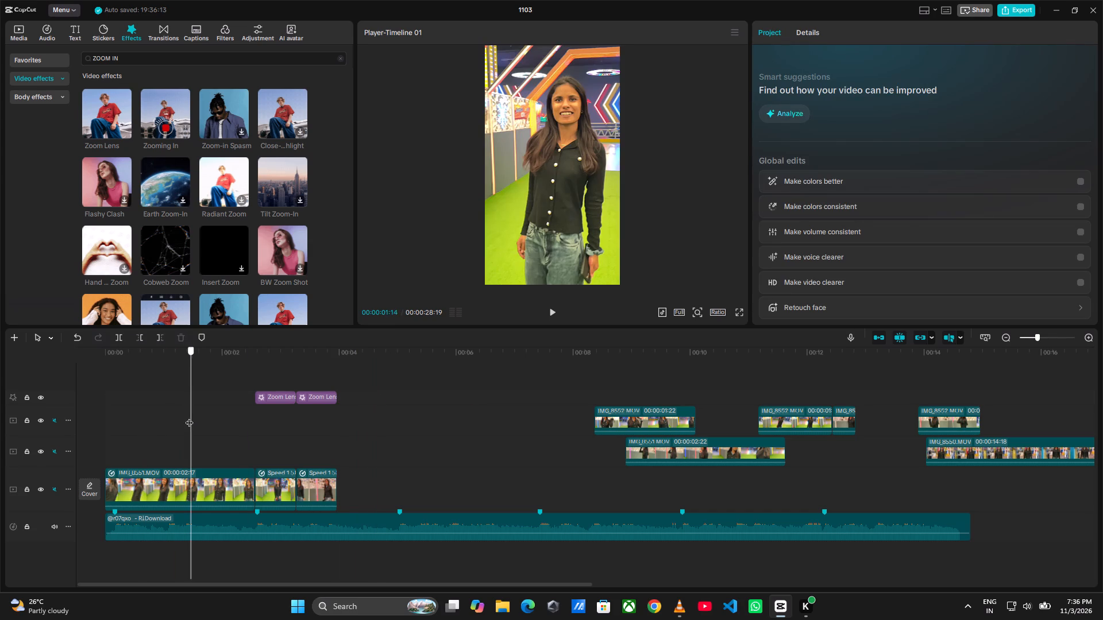
left_click_drag(189, 417, 0, 464)
key("space")
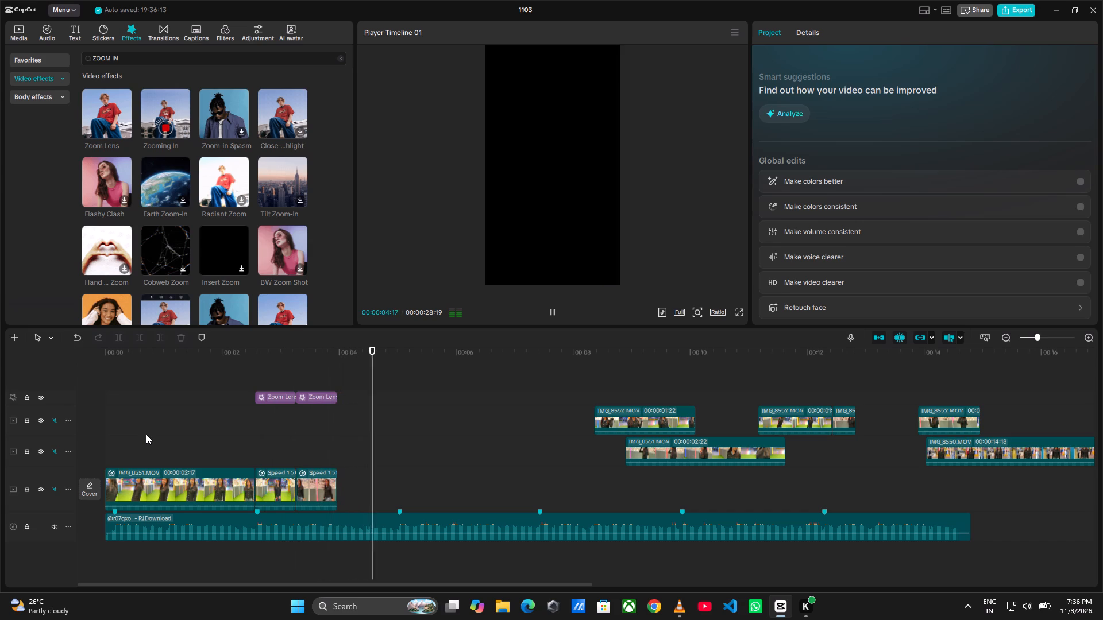
Stop playback and set the second main-track clip's speed to 1.00x.
left_click(269, 490)
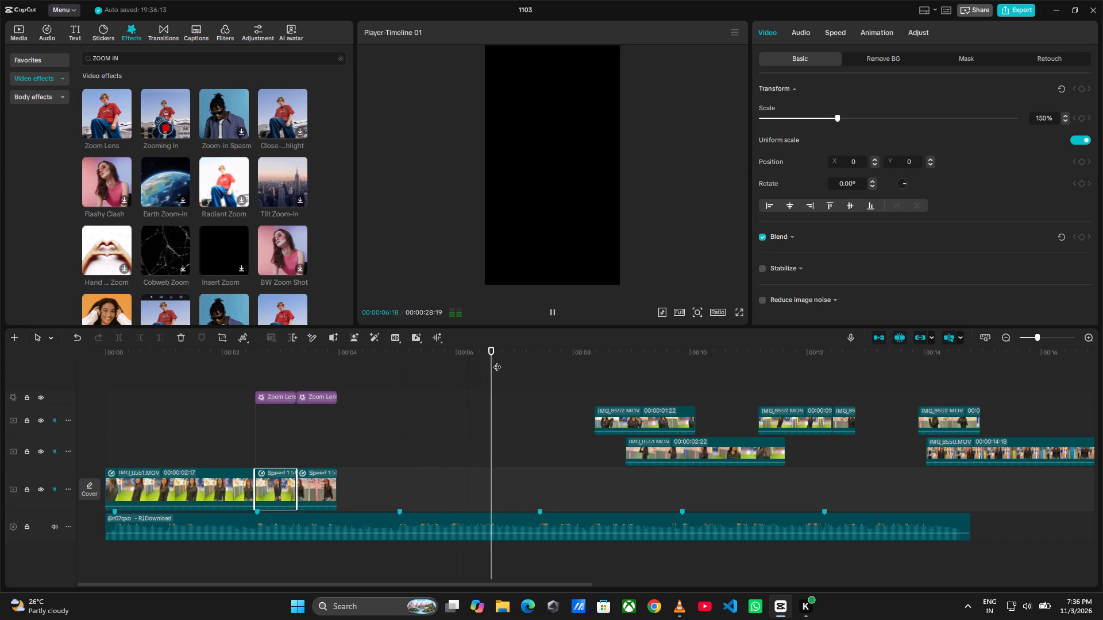
left_click(550, 315)
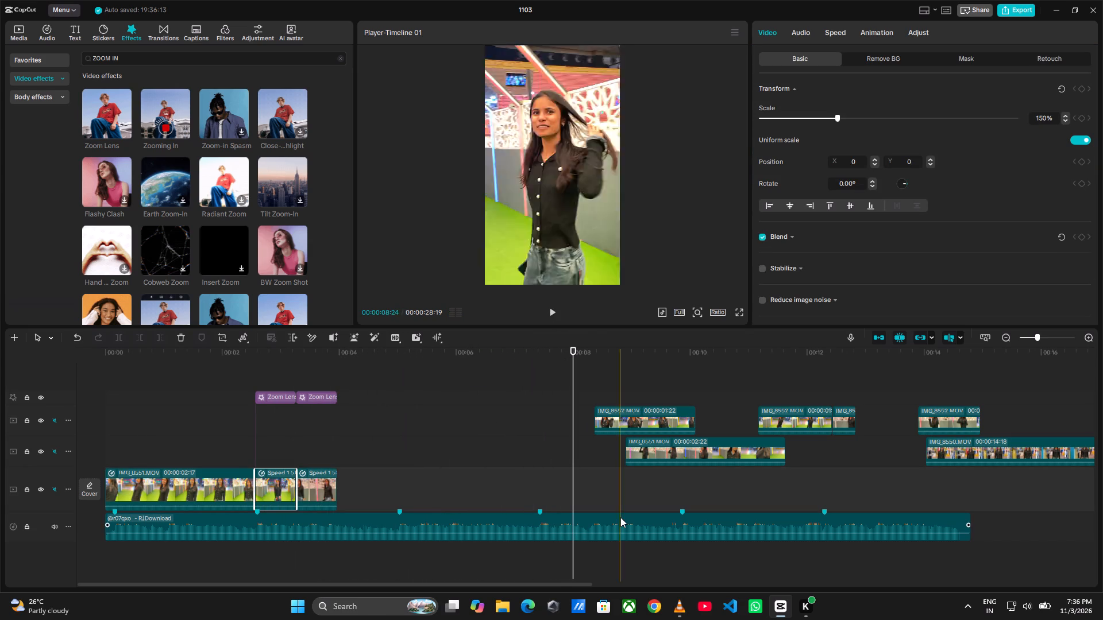
left_click(804, 33)
left_click(830, 32)
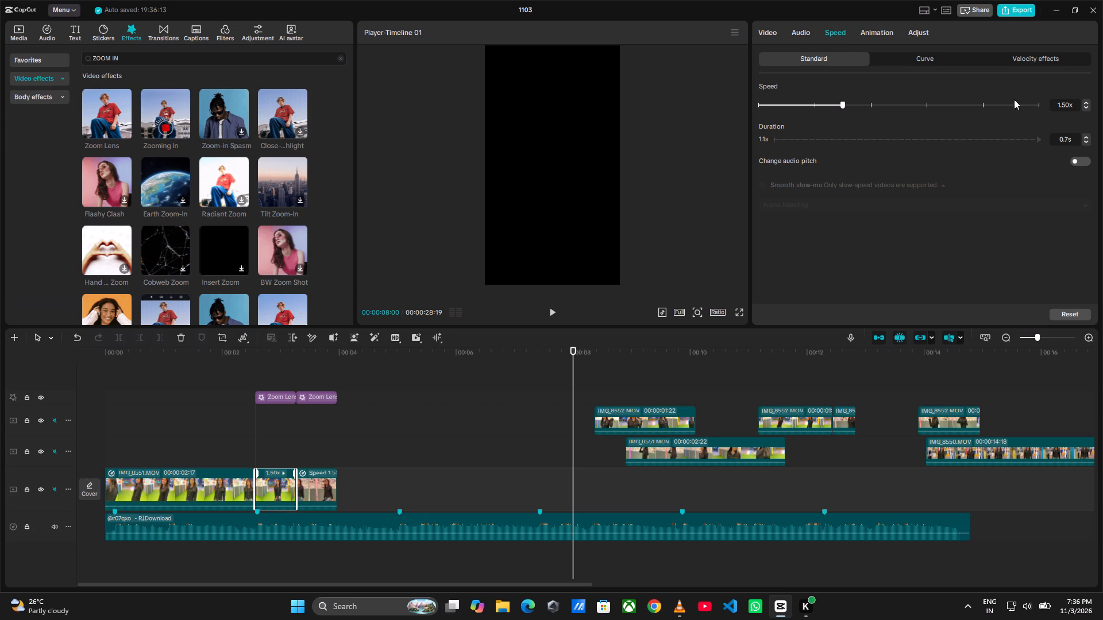
triple_click(1085, 107)
double_click(1085, 106)
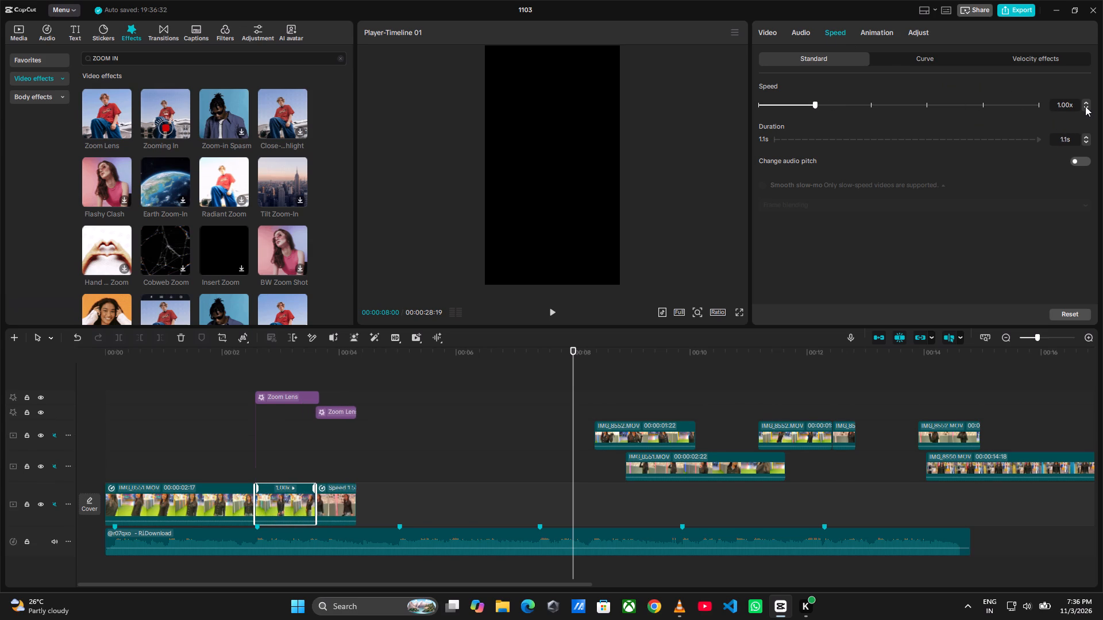
Set the third main-track clip's speed to 1.00x.
left_click(345, 502)
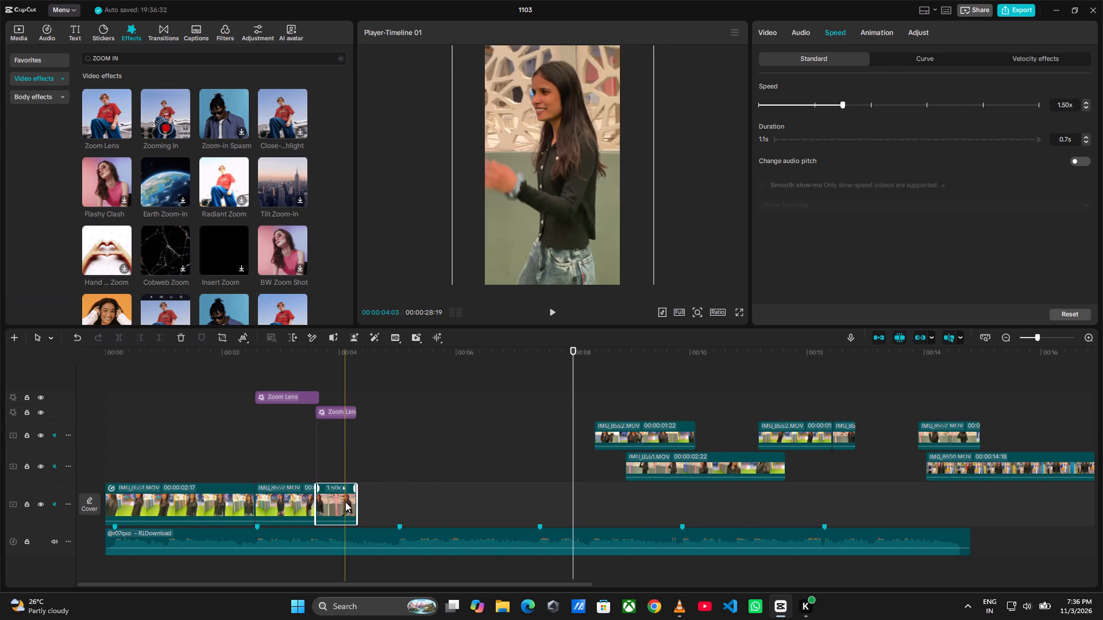
triple_click(1085, 106)
double_click(1085, 106)
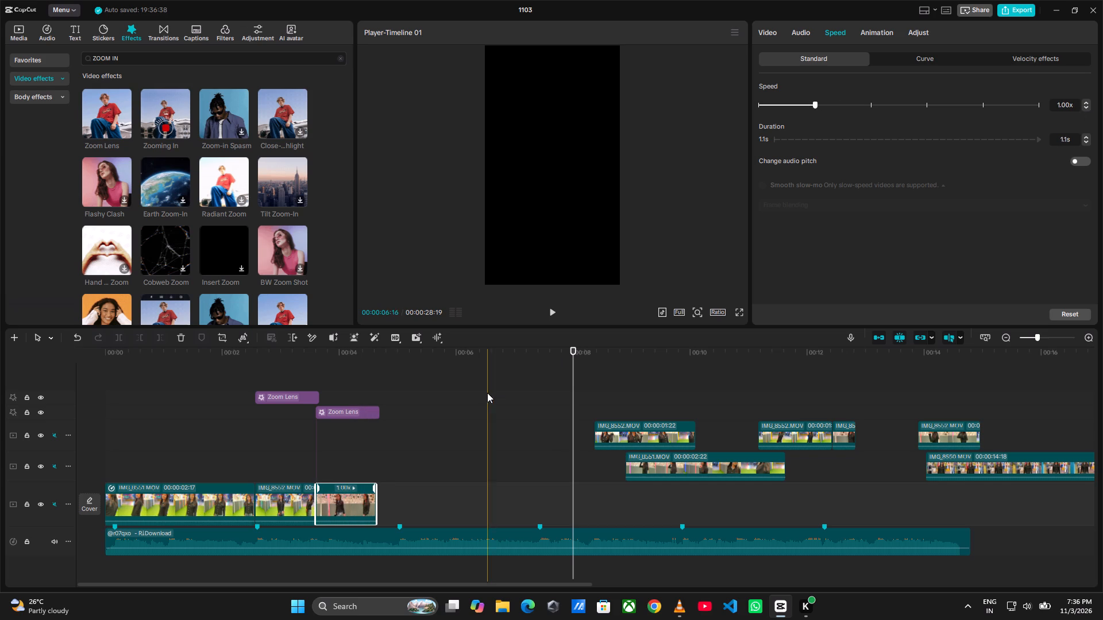
Move the second Zoom Lens effect onto the first one's track, directly after it.
left_click(217, 448)
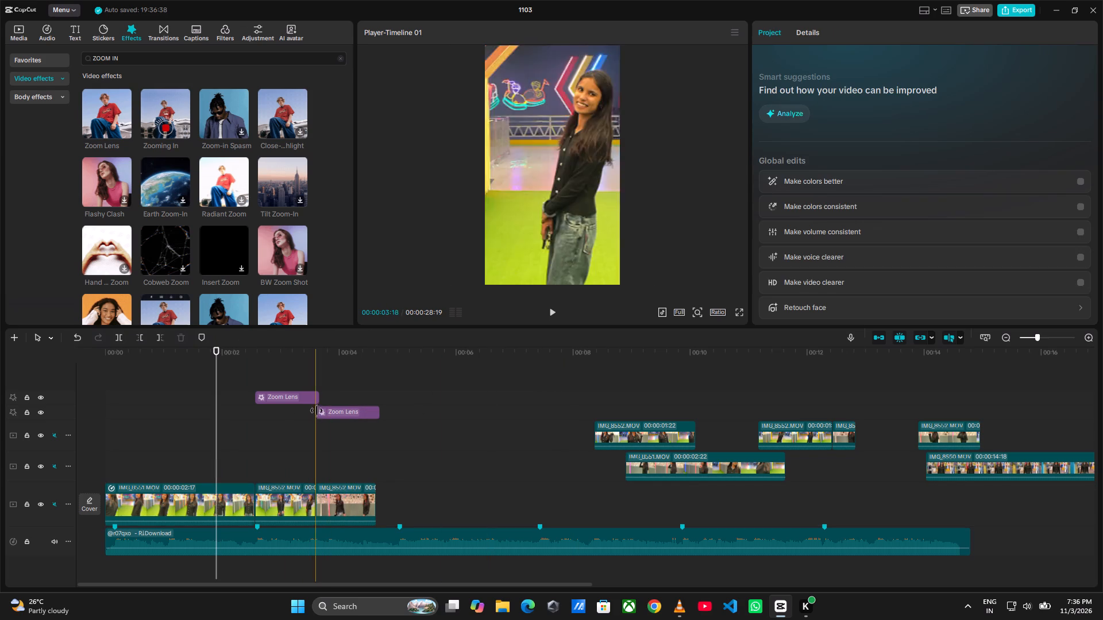
left_click_drag(334, 412, 341, 396)
left_click(349, 442)
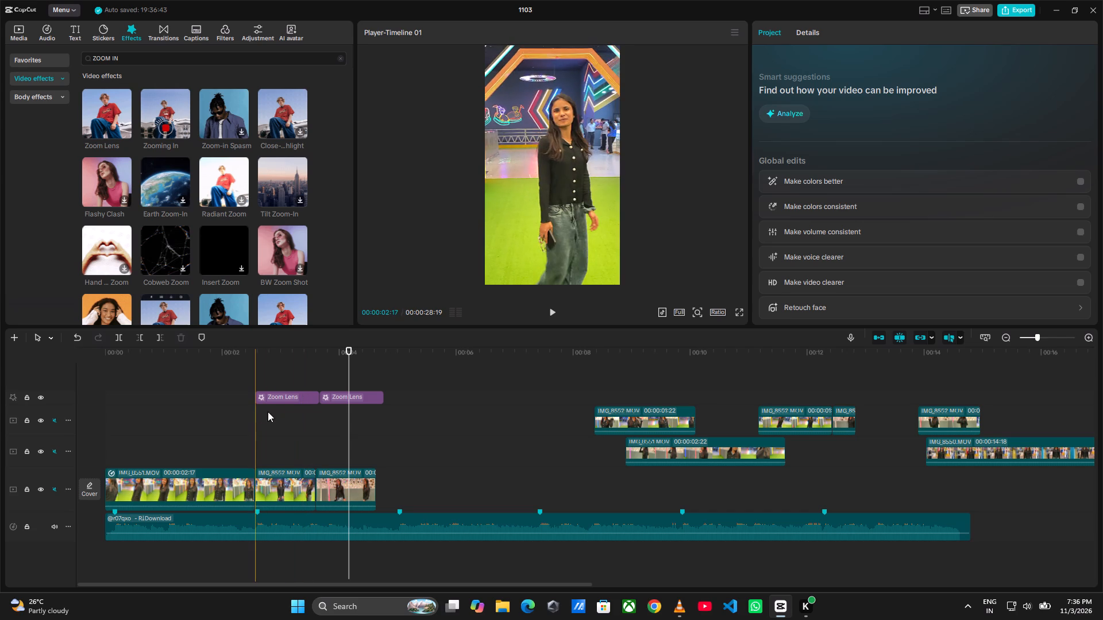
Trim the end of the first Zoom Lens effect to line up with the end of the second main-track clip.
left_click(307, 398)
left_click(318, 400)
left_click_drag(318, 400, 318, 400)
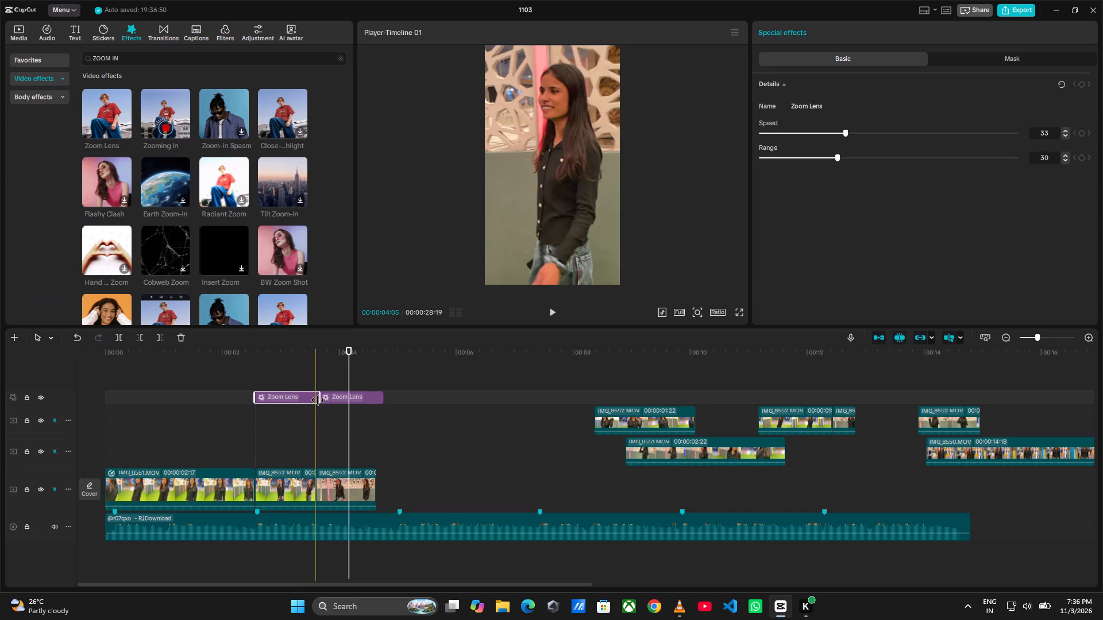
left_click_drag(318, 400, 312, 402)
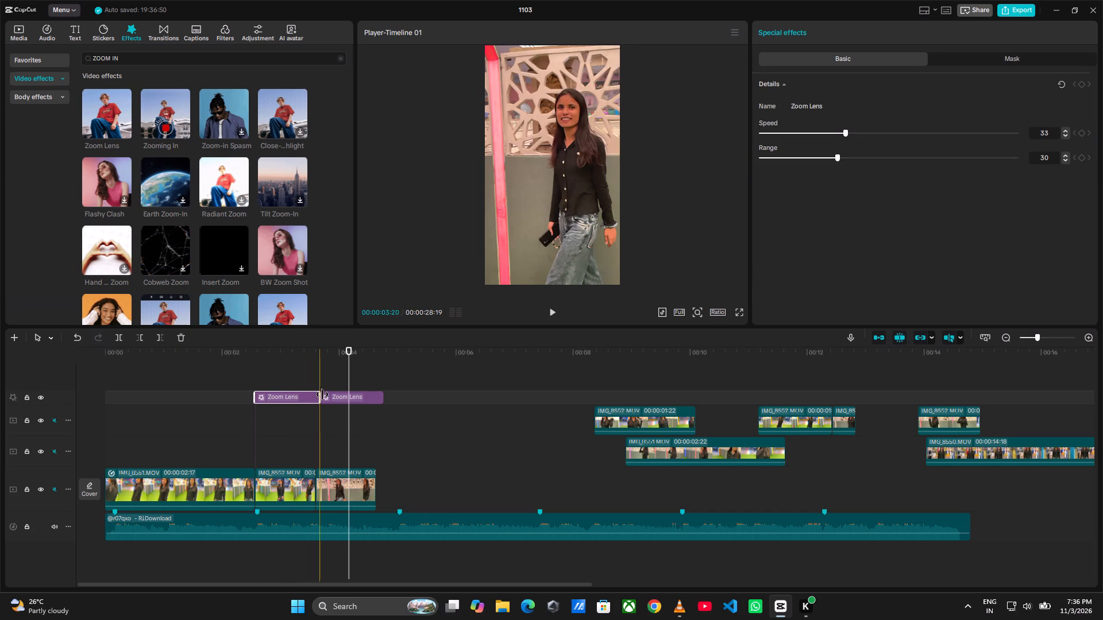
left_click_drag(322, 396, 315, 398)
Fit the second Zoom Lens effect to the third main-track clip, aligning its start and end with the clip's edges.
left_click(324, 398)
left_click(321, 398)
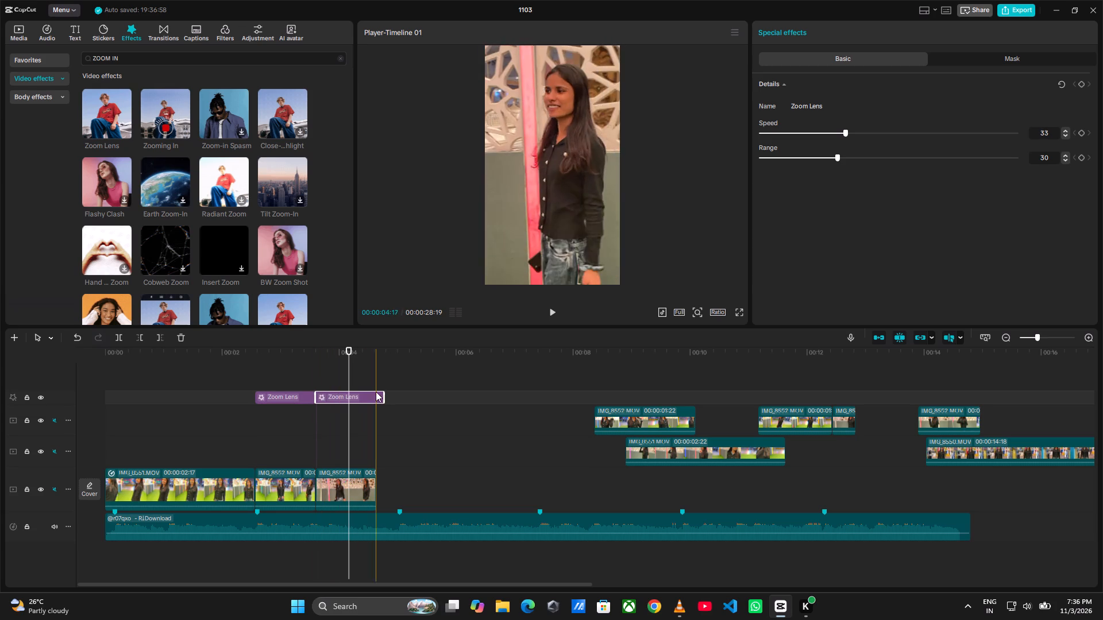
left_click_drag(383, 393, 376, 396)
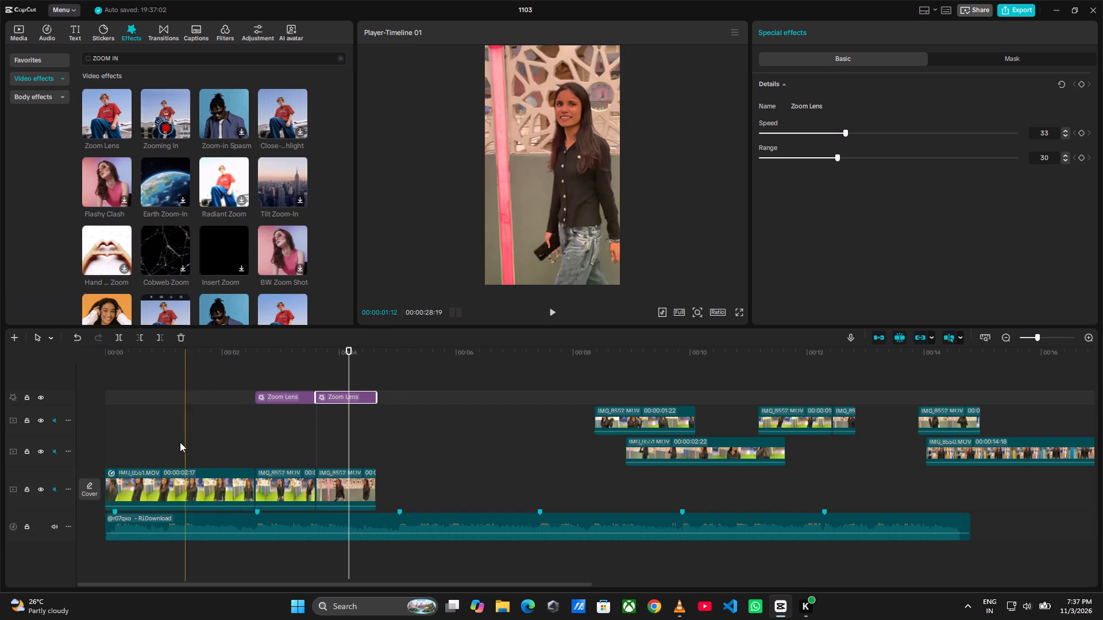
Play the timeline from the beginning to review the trimmed Zoom Lens effects.
left_click(172, 444)
left_click_drag(172, 444, 45, 436)
key("space")
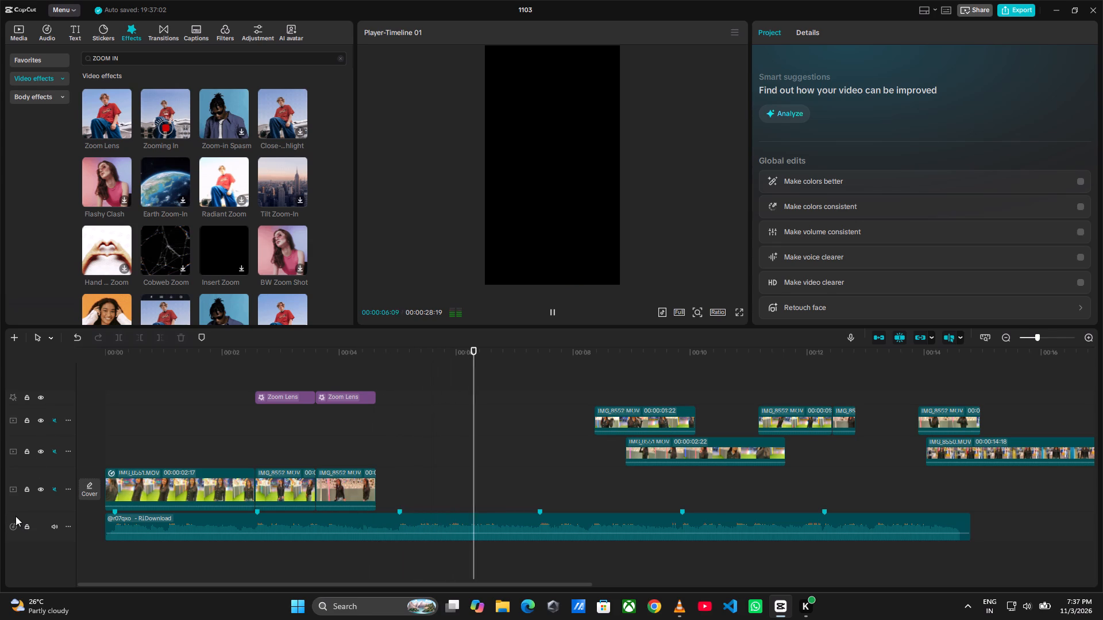
Swap the order of the second and third main-track clips.
left_click_drag(280, 470, 338, 471)
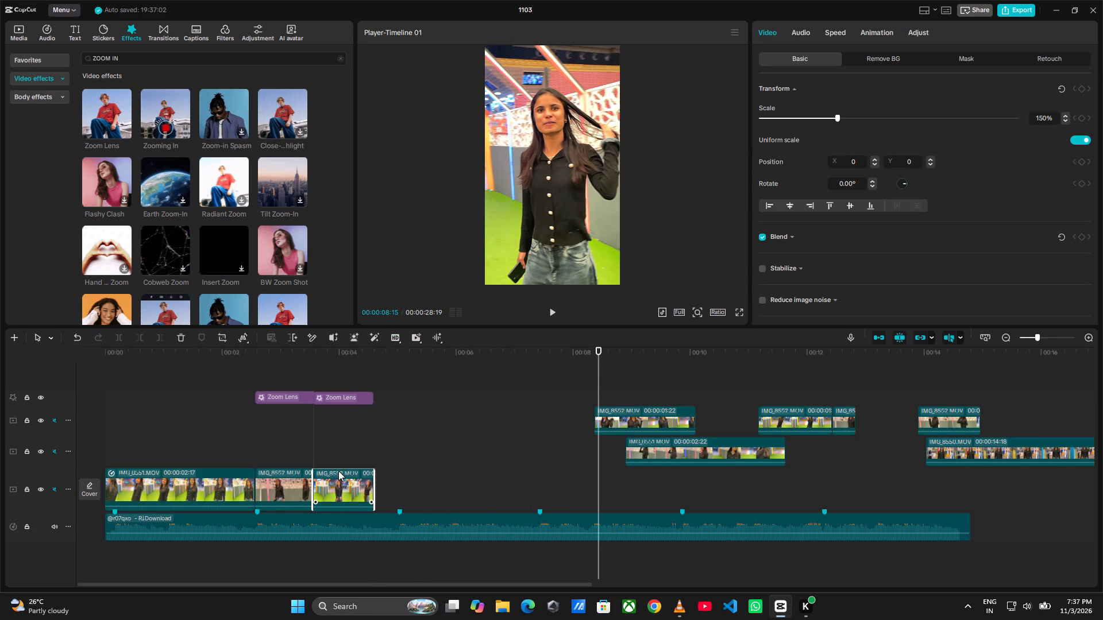
left_click_drag(338, 471, 340, 471)
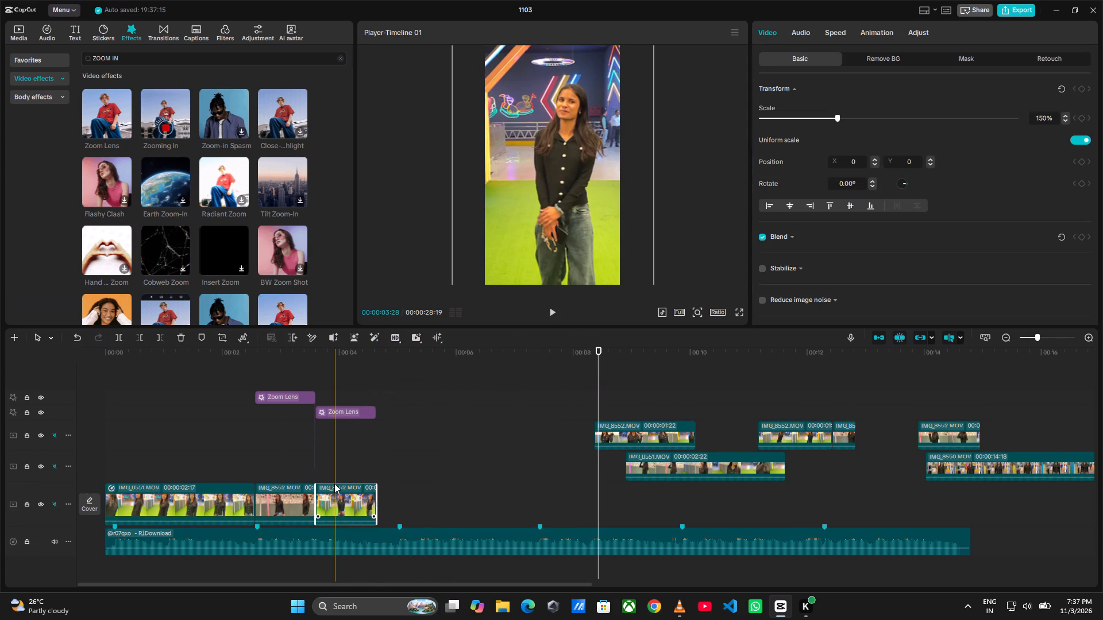
Move the second Zoom Lens effect back onto the first one's track, directly after it and above the third clip.
double_click(334, 483)
left_click(331, 413)
left_click_drag(331, 413, 335, 401)
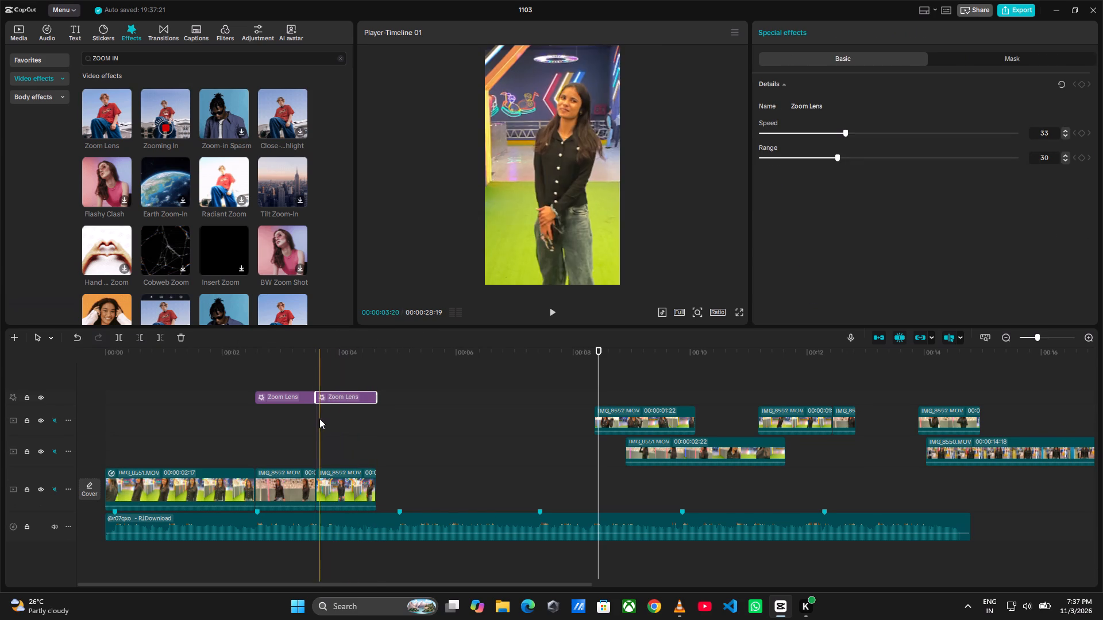
Play the timeline from just before the Zoom Lens effects to review the swapped clips, and stop playback.
left_click(235, 429)
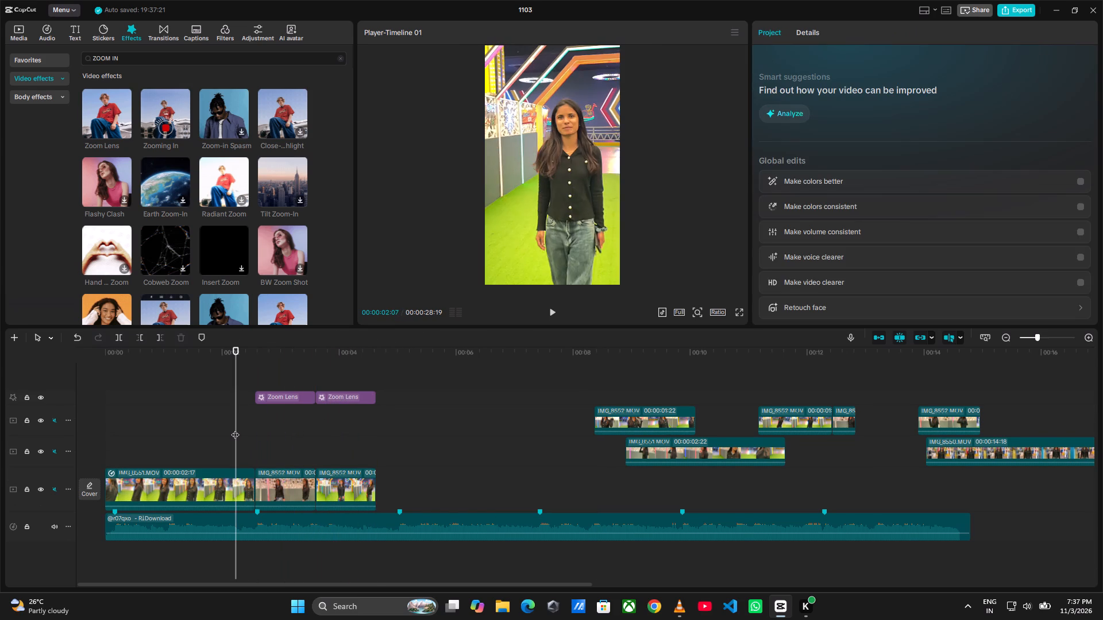
key("space")
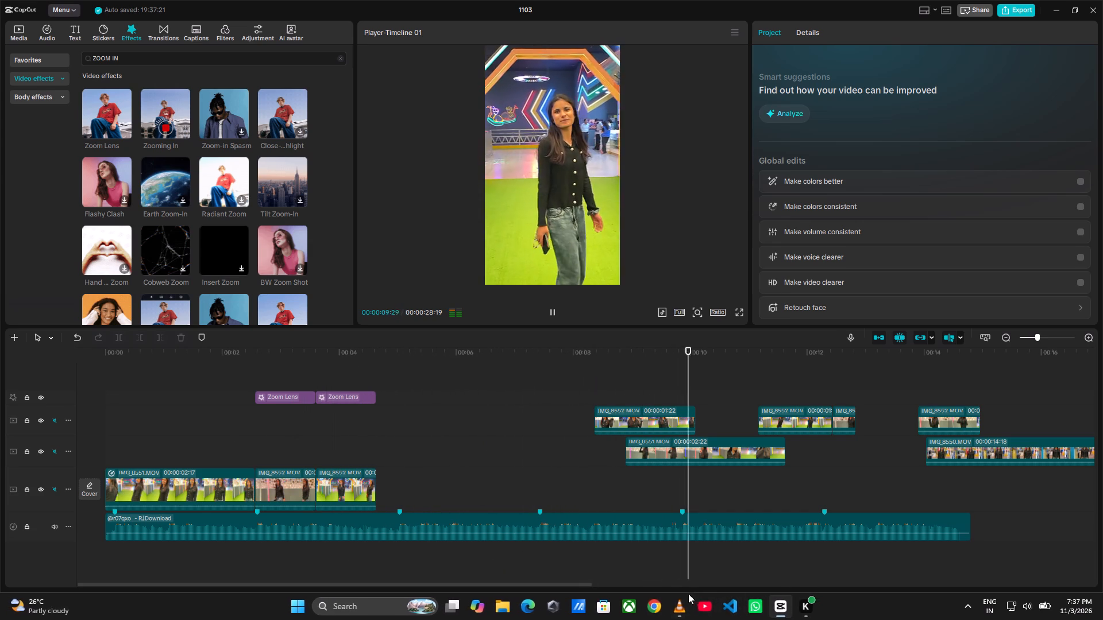
left_click(678, 607)
left_click(552, 448)
key("space")
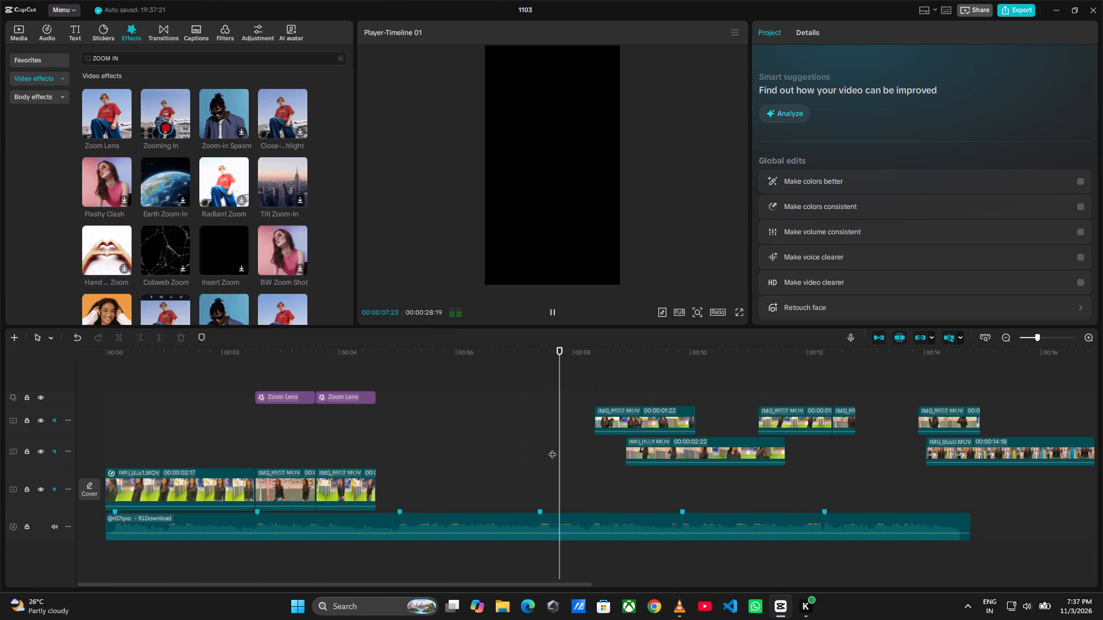
key("space")
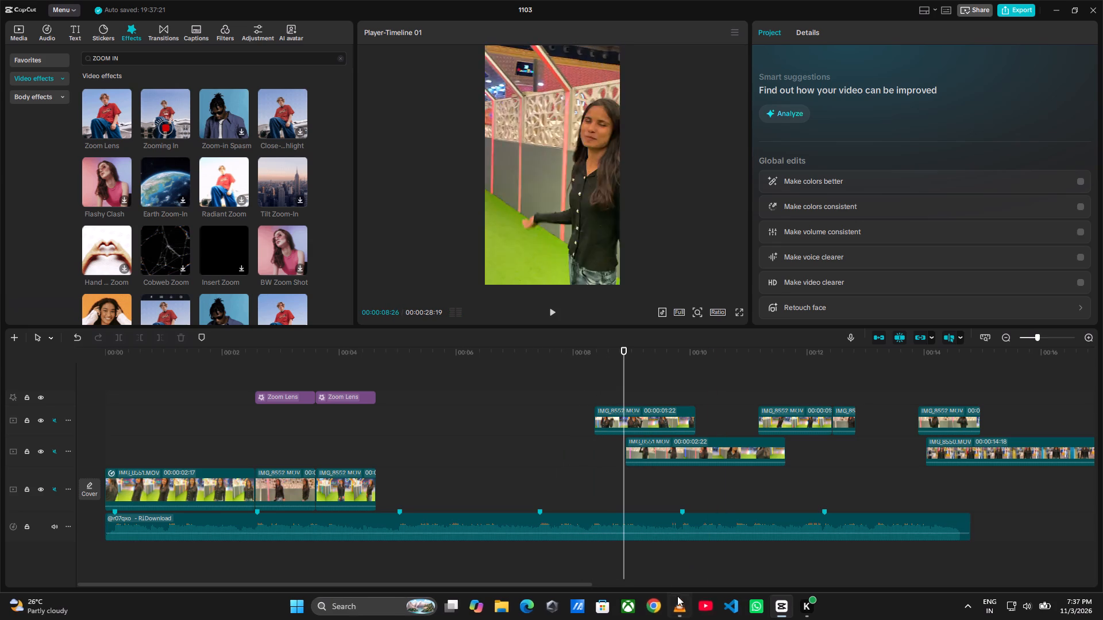
Switch to VLC media player and replay the reference video from the start, pausing at about 4 seconds.
left_click(681, 604)
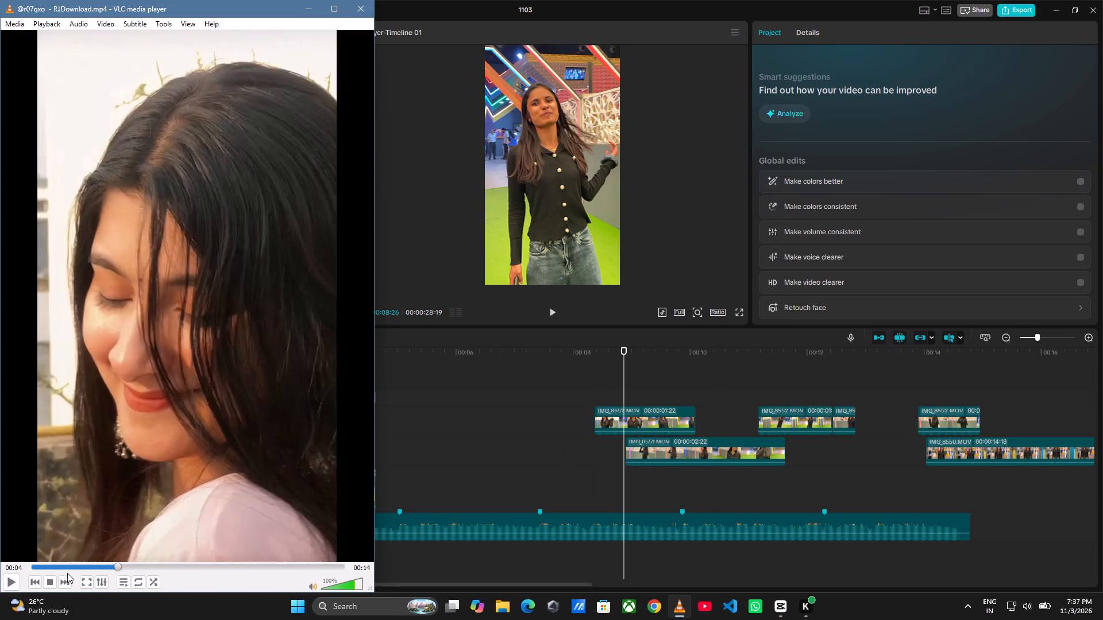
left_click_drag(63, 568, 3, 564)
key("space")
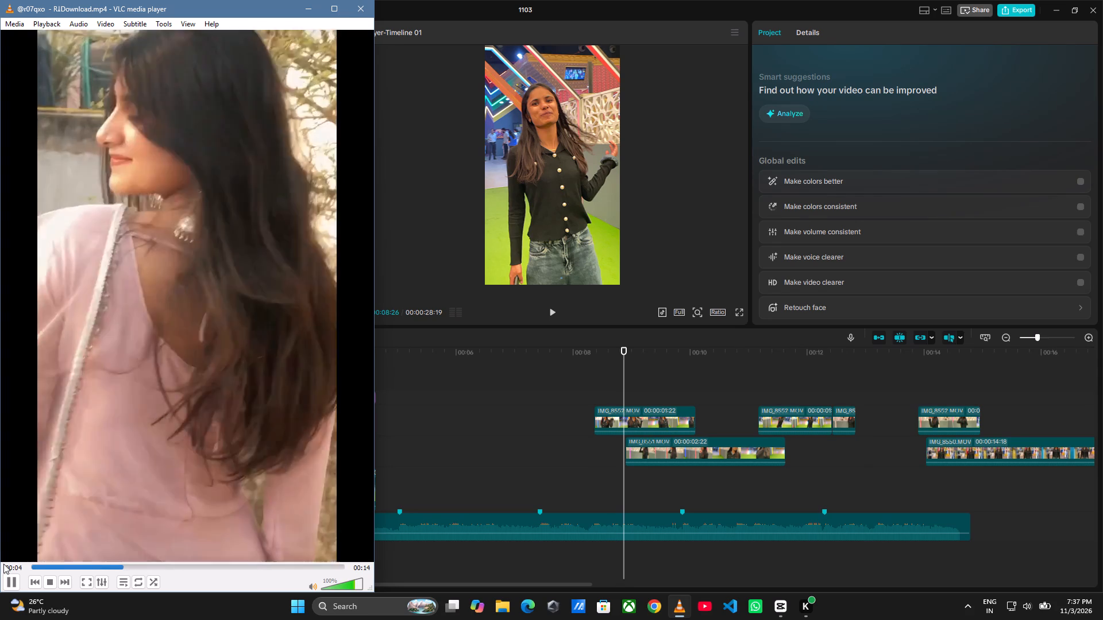
key("space")
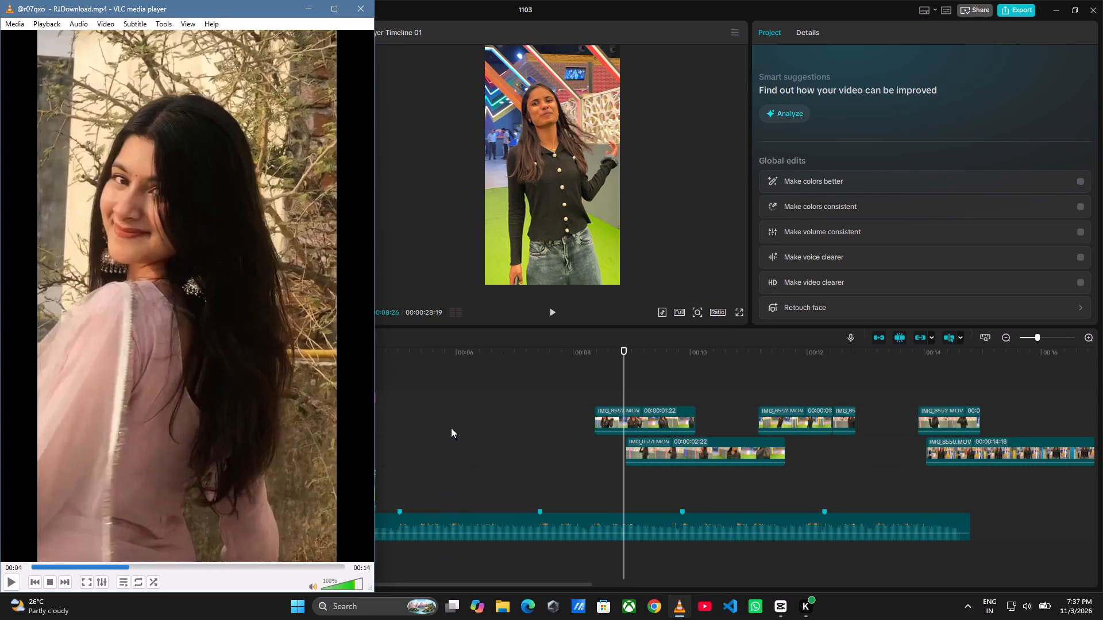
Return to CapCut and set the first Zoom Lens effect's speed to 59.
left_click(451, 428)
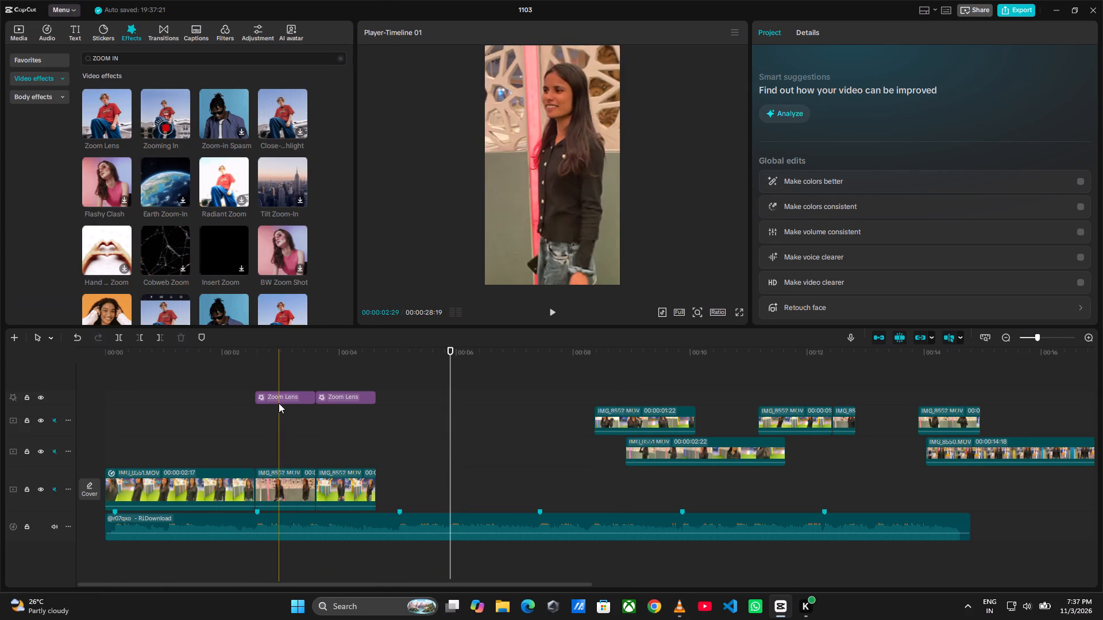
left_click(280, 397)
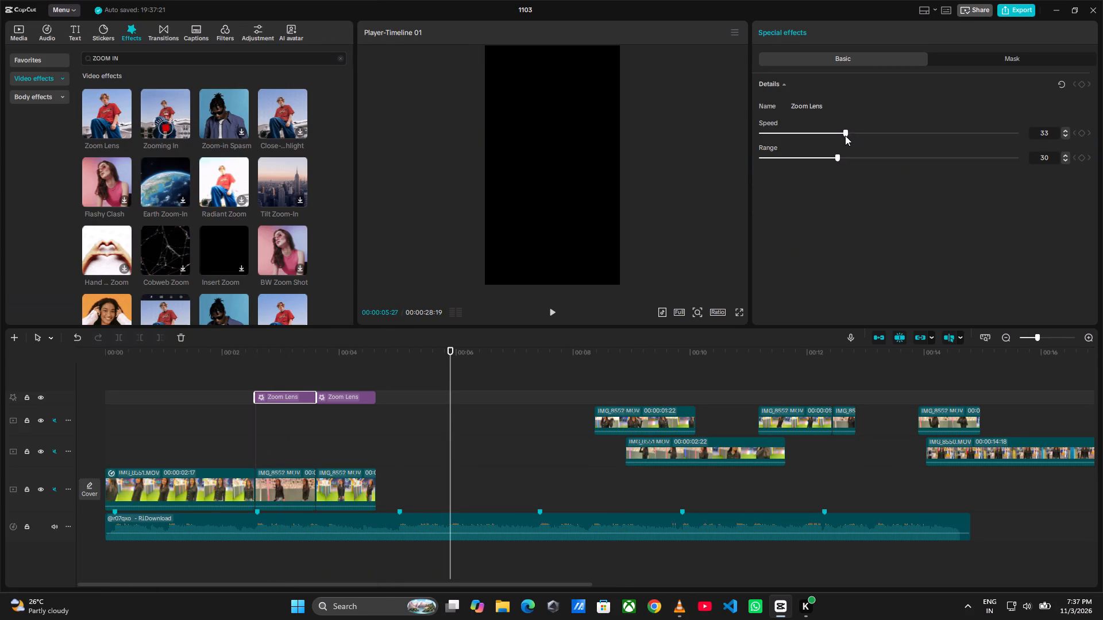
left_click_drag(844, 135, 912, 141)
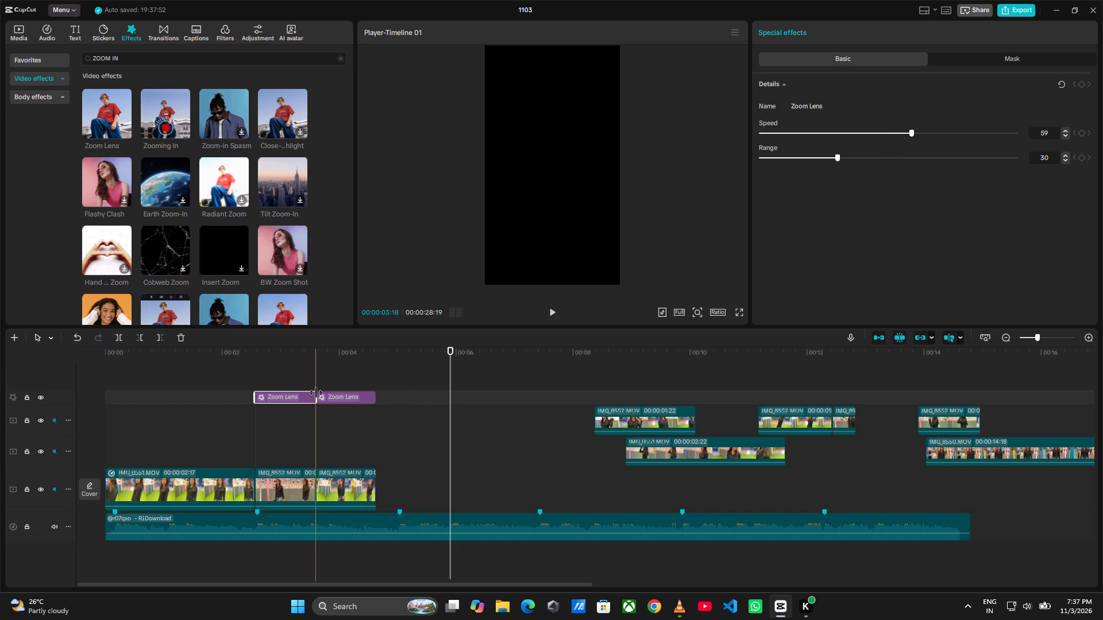
Play the timeline from the start of the first Zoom Lens effect to check its new speed.
left_click(259, 427)
key("space")
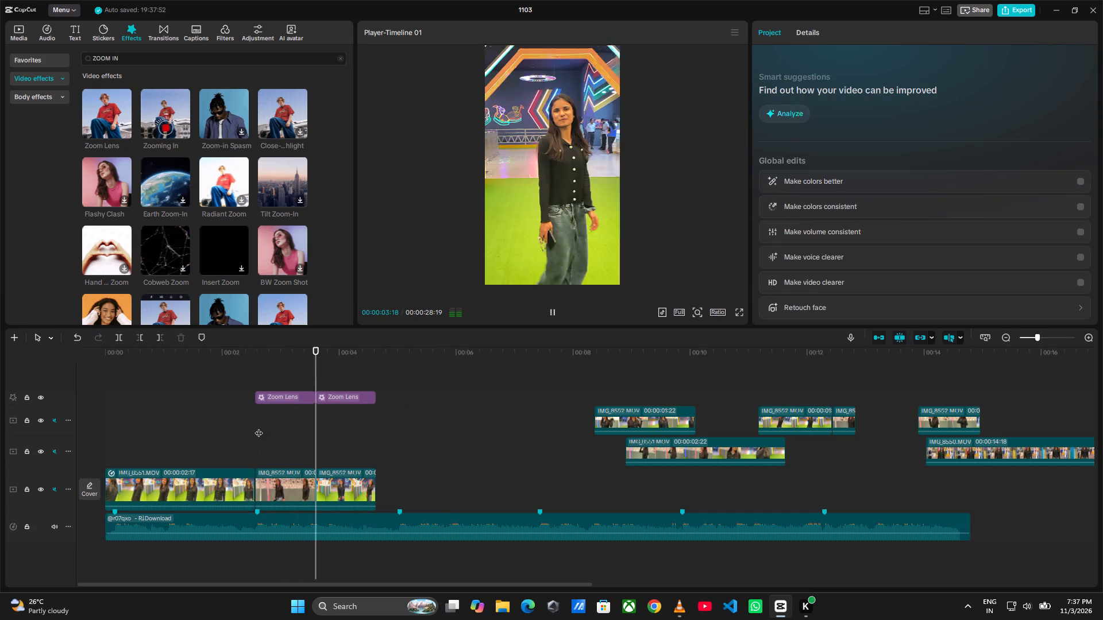
left_click(305, 420)
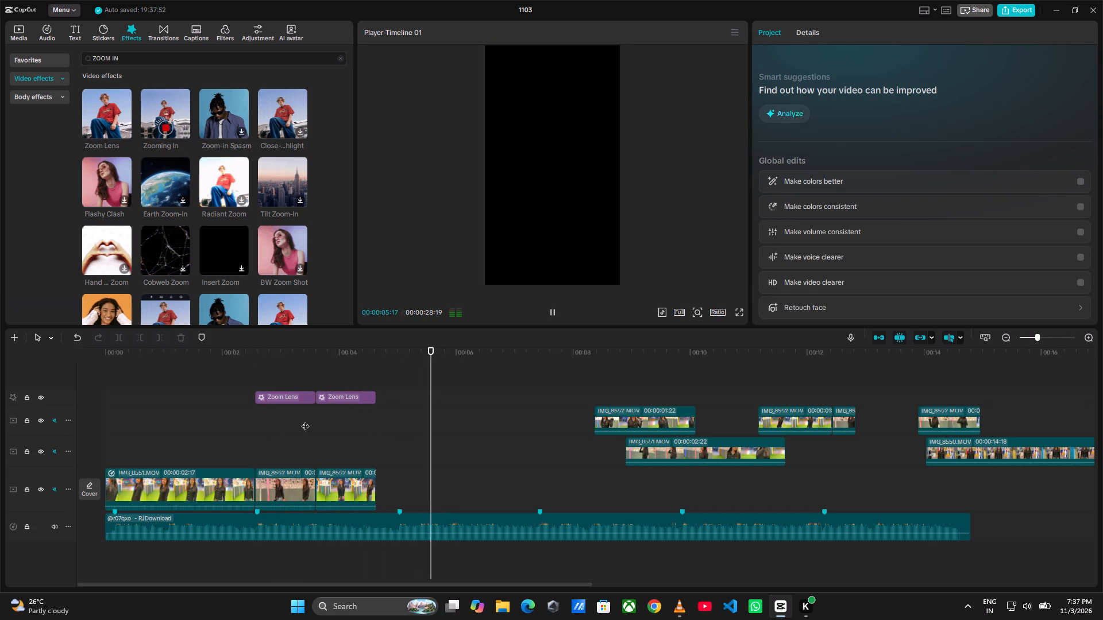
Set the first Zoom Lens effect's speed to 100.
left_click(294, 390)
left_click(294, 396)
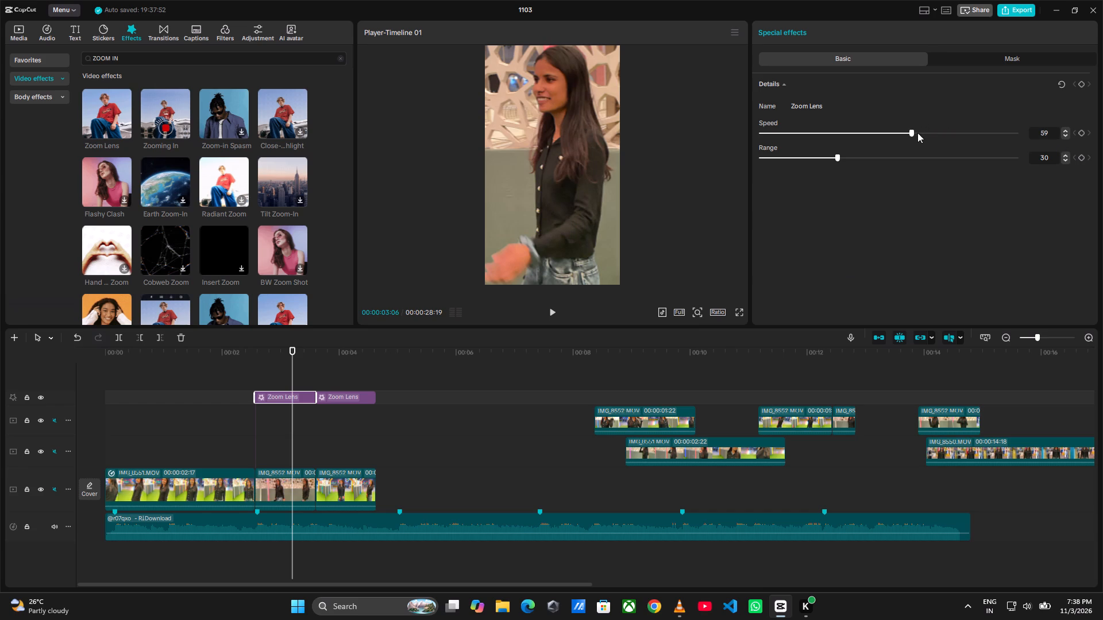
left_click_drag(912, 134, 1060, 145)
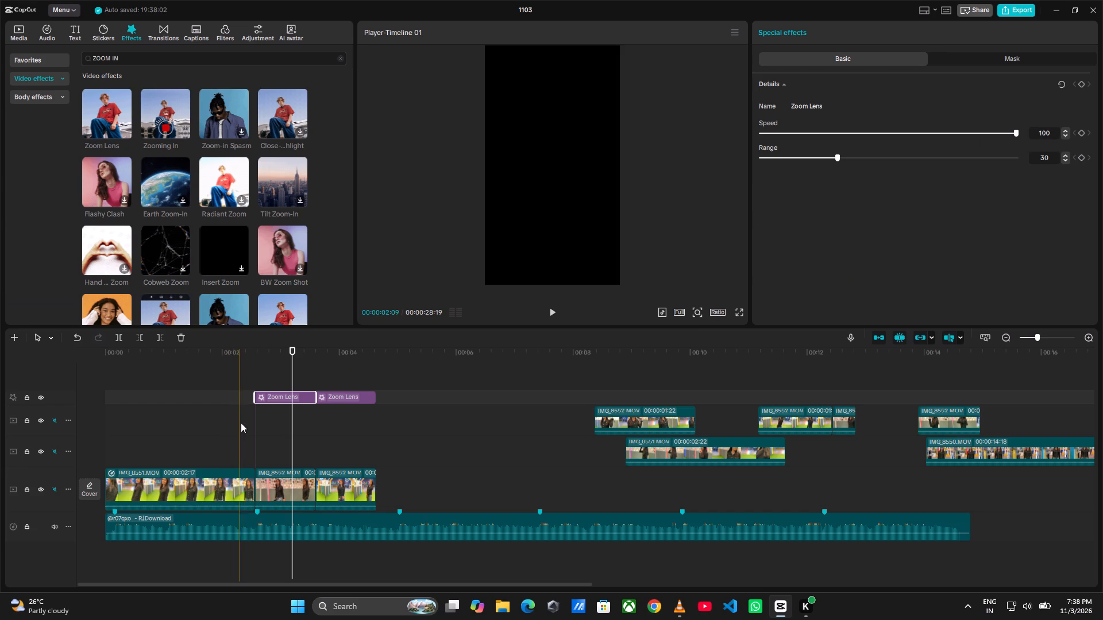
Play the timeline from just before the first Zoom Lens effect to check the faster zoom.
left_click(242, 424)
key("space")
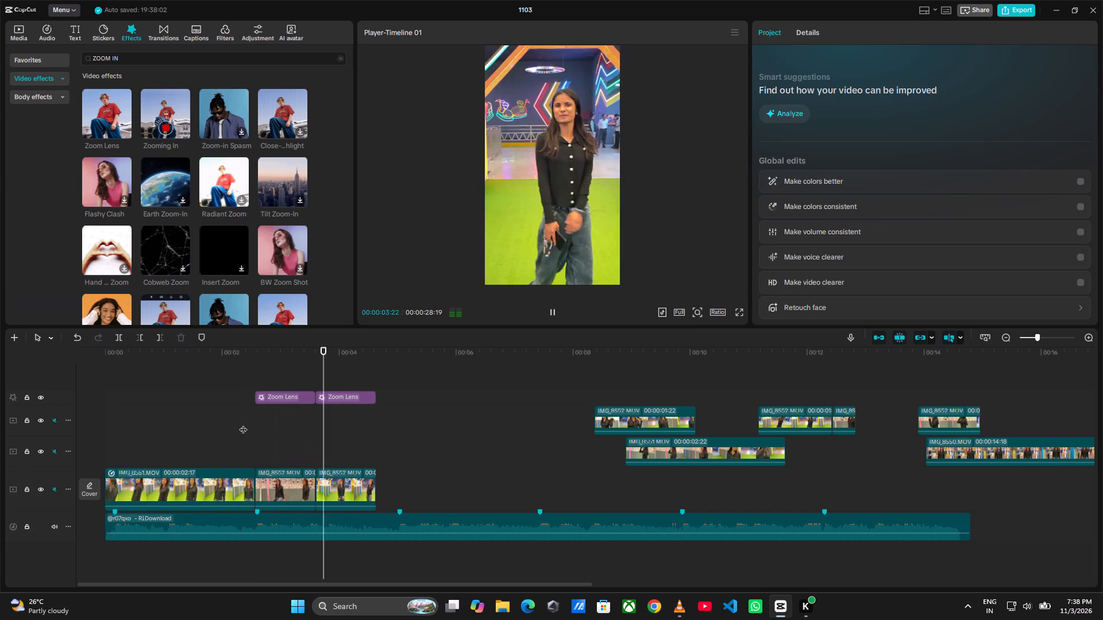
left_click(296, 397)
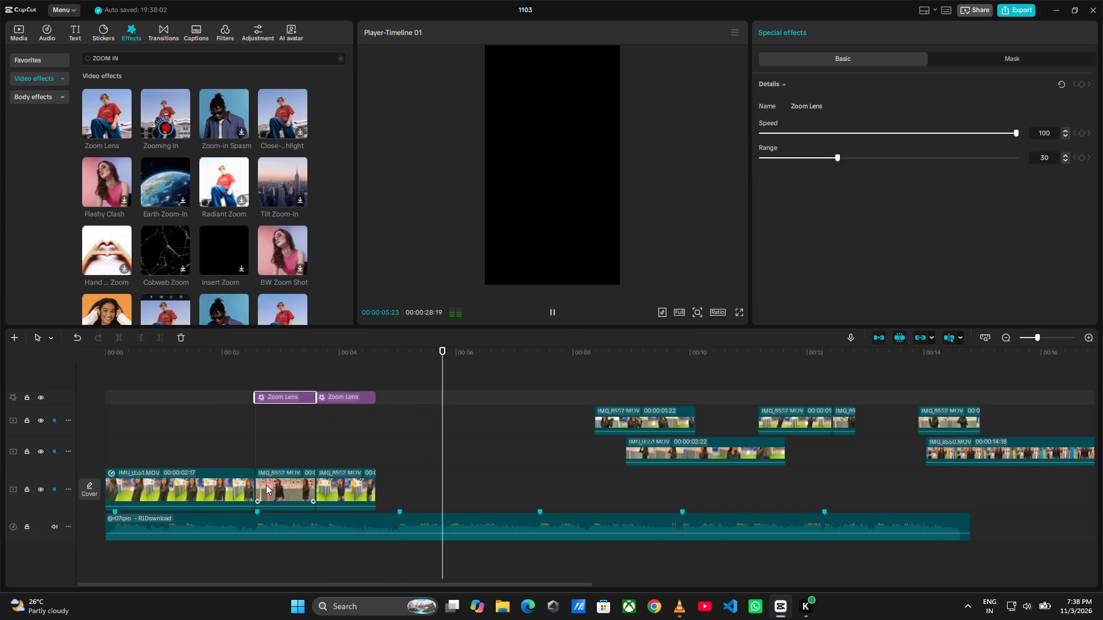
Apply a Custom speed curve to the second main-track clip.
left_click(266, 485)
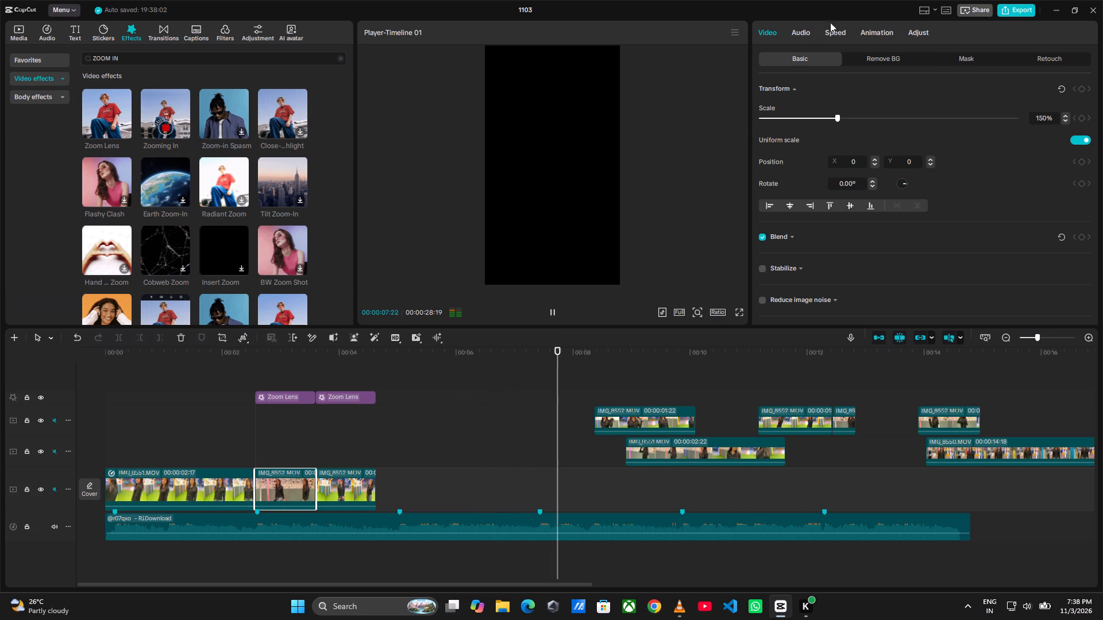
left_click(832, 33)
left_click(904, 56)
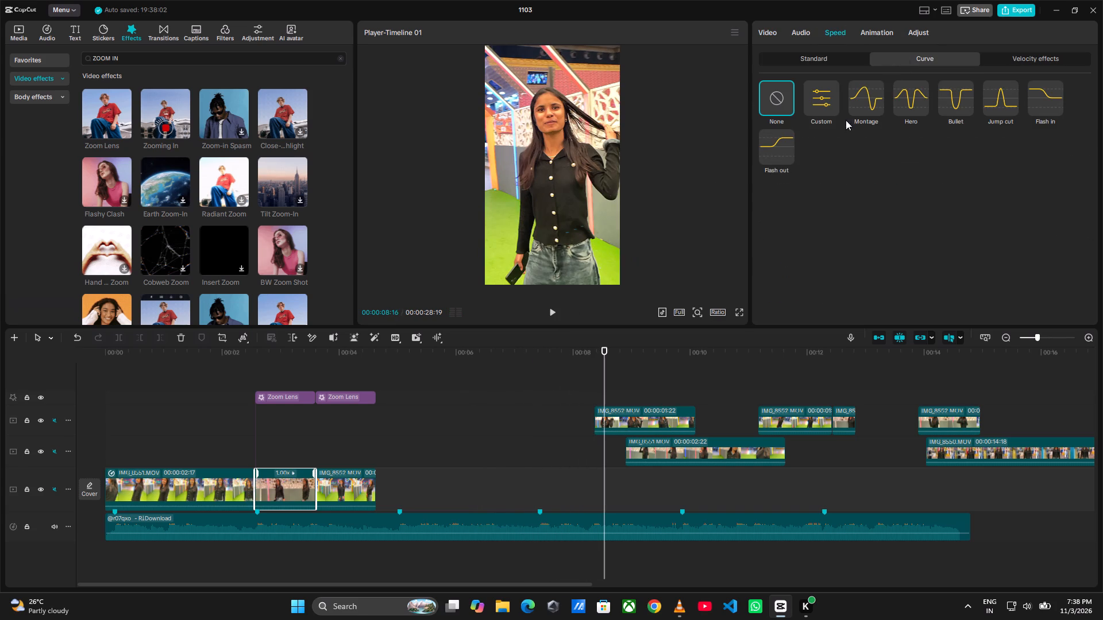
left_click(813, 108)
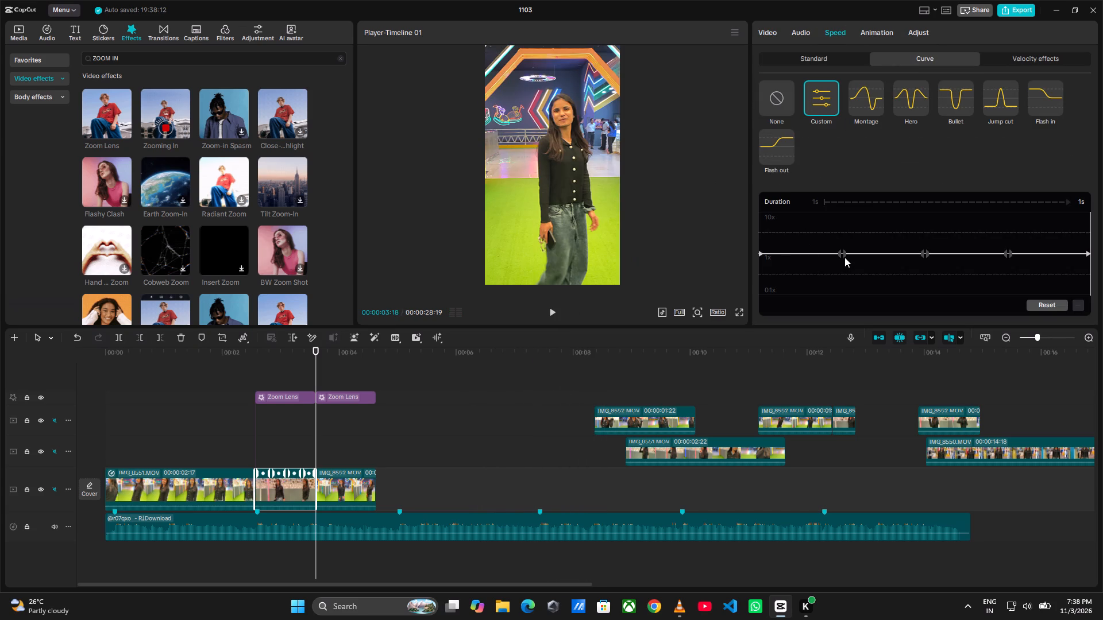
Delete the three middle control points from the second clip's speed curve, keeping only its start and end points.
left_click_drag(843, 252, 843, 262)
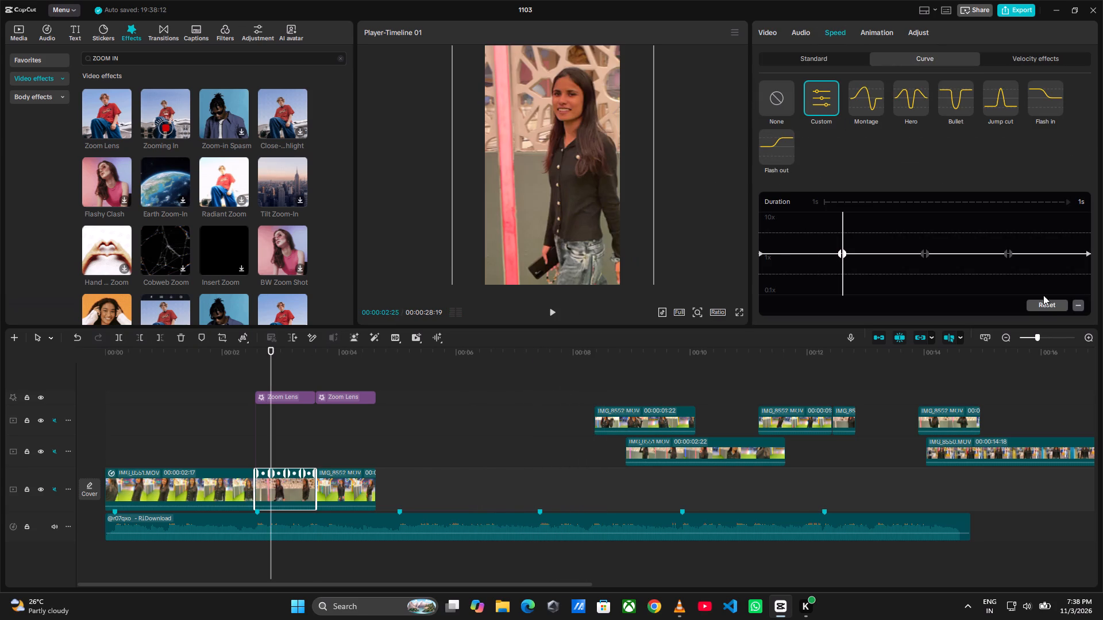
left_click(1075, 303)
left_click(1012, 253)
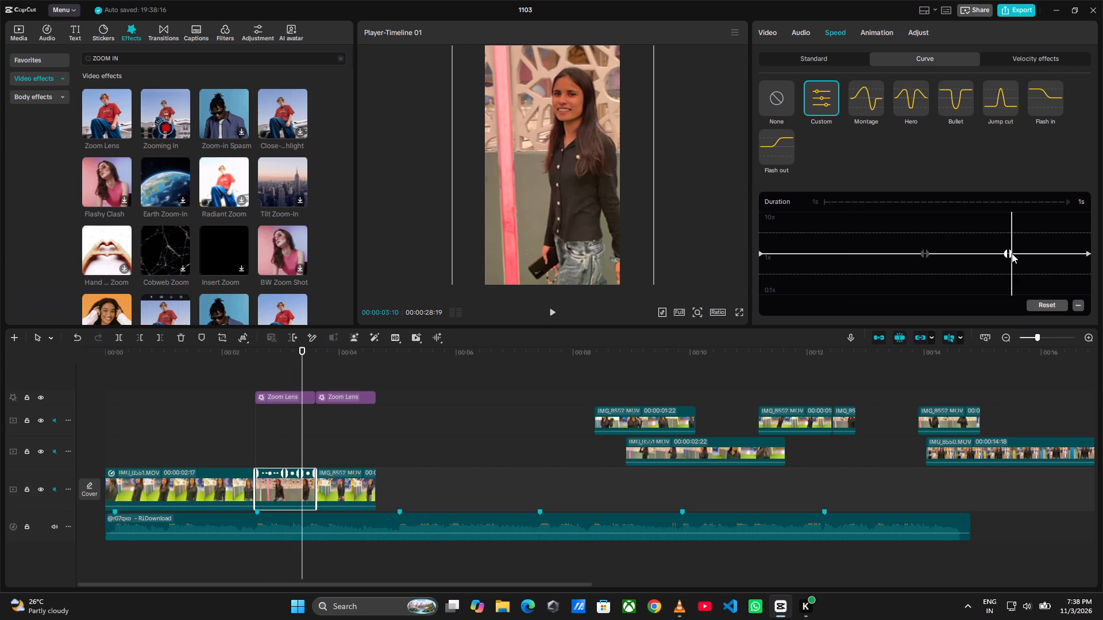
left_click(1078, 304)
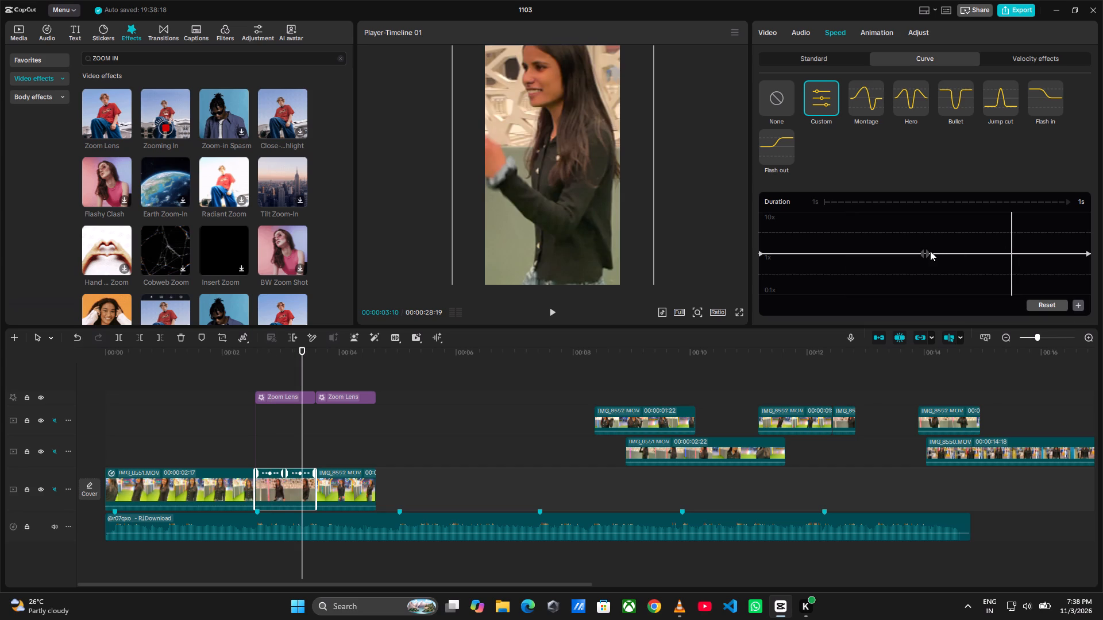
left_click(924, 255)
left_click(1078, 304)
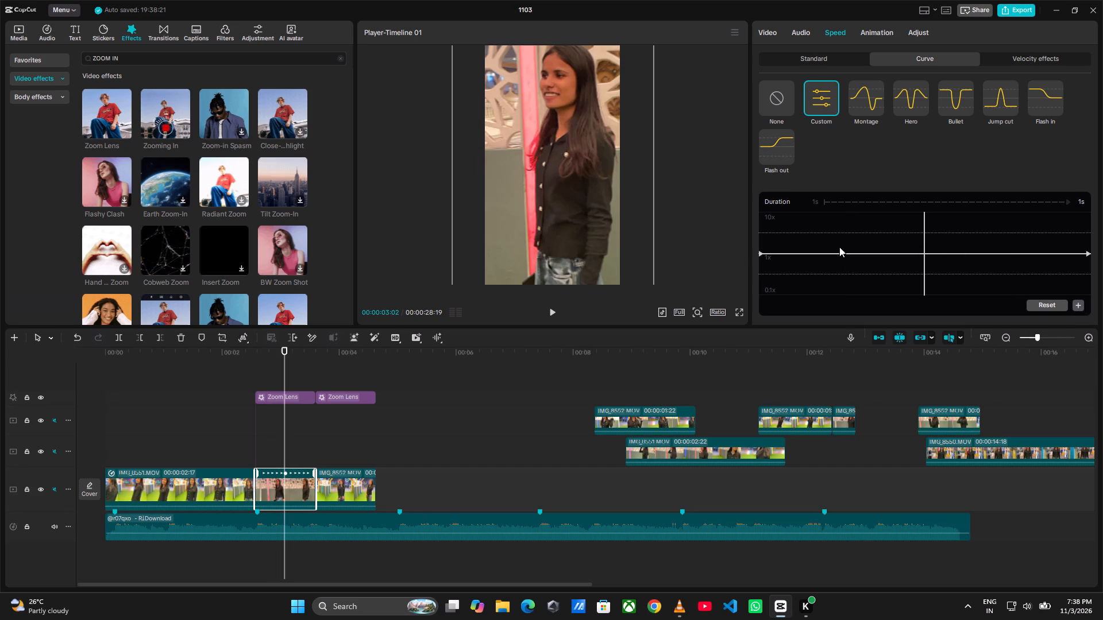
Lower the start point of the second clip's speed curve to about 0.85x.
left_click_drag(762, 252, 762, 257)
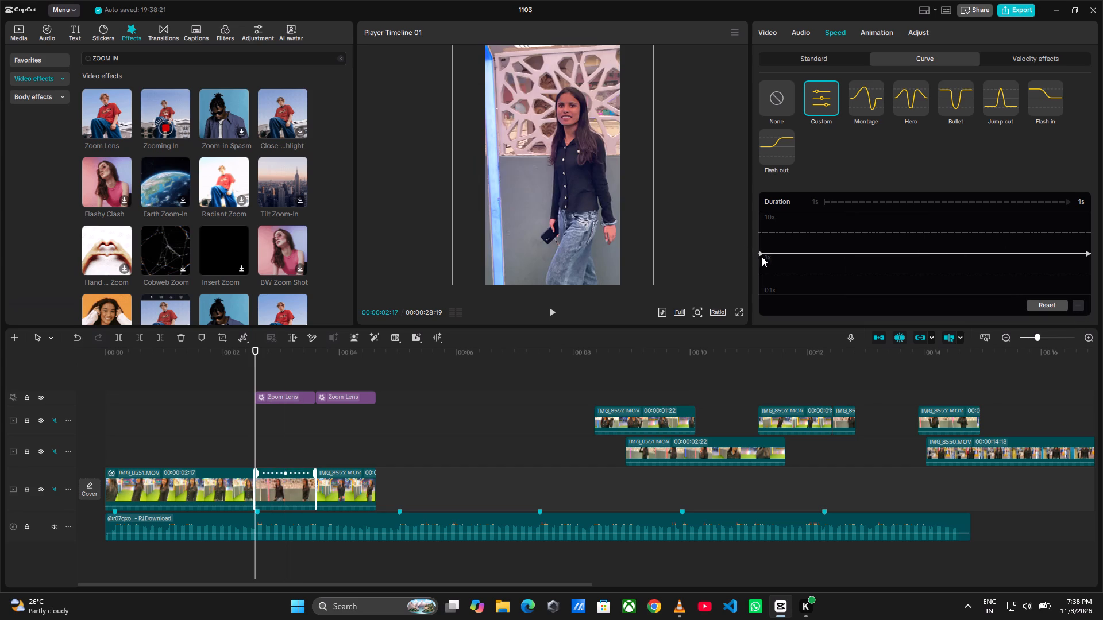
left_click_drag(762, 257, 762, 258)
left_click_drag(759, 253, 761, 258)
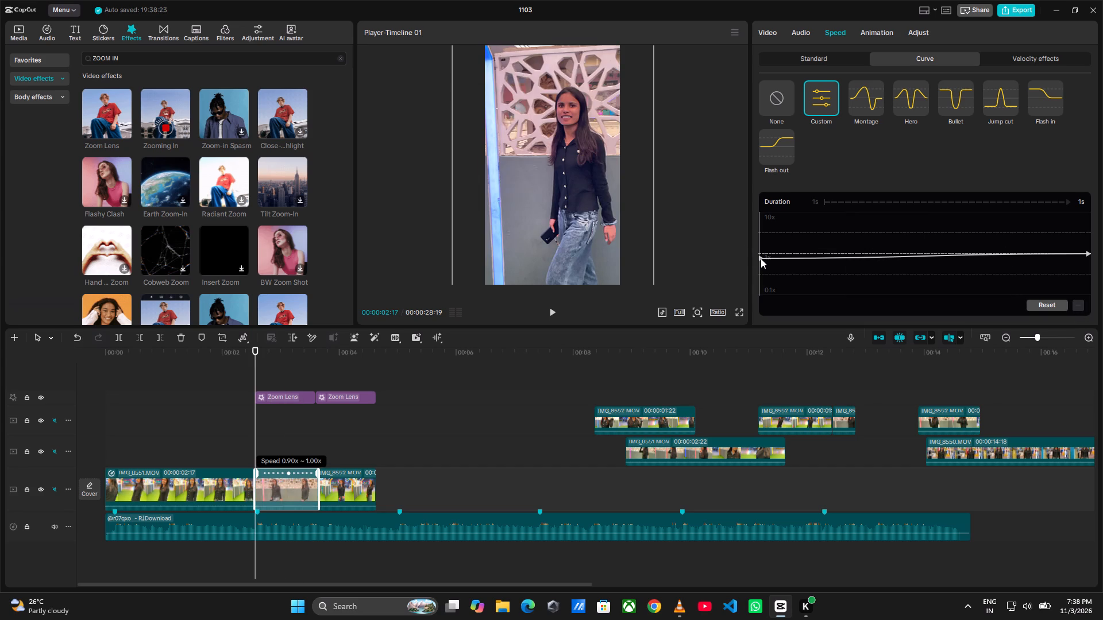
left_click_drag(761, 258, 761, 261)
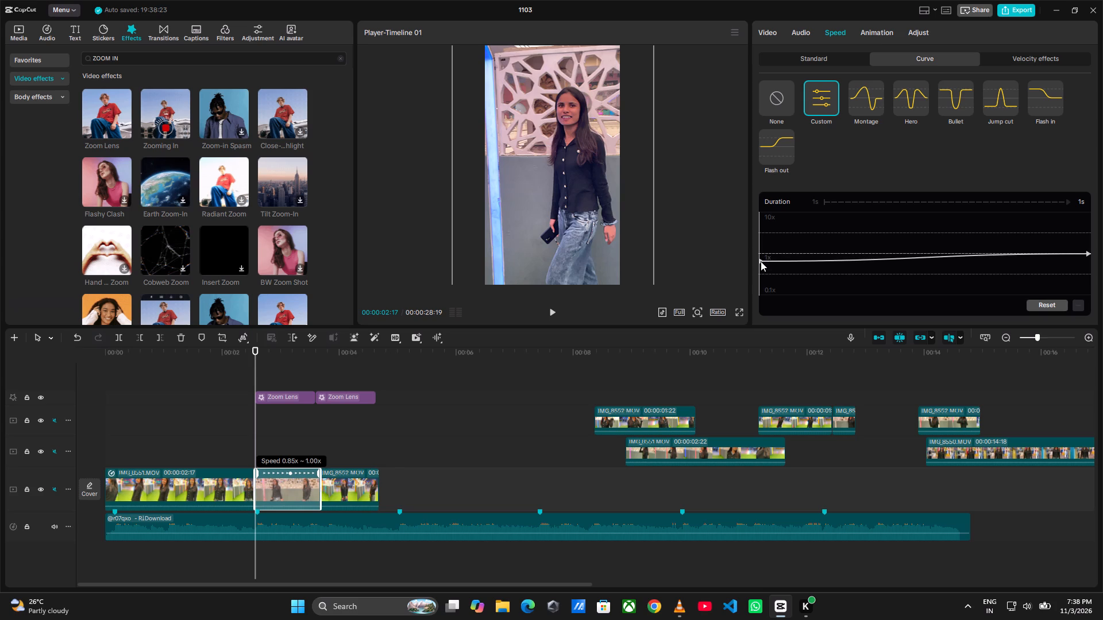
left_click_drag(761, 261, 761, 261)
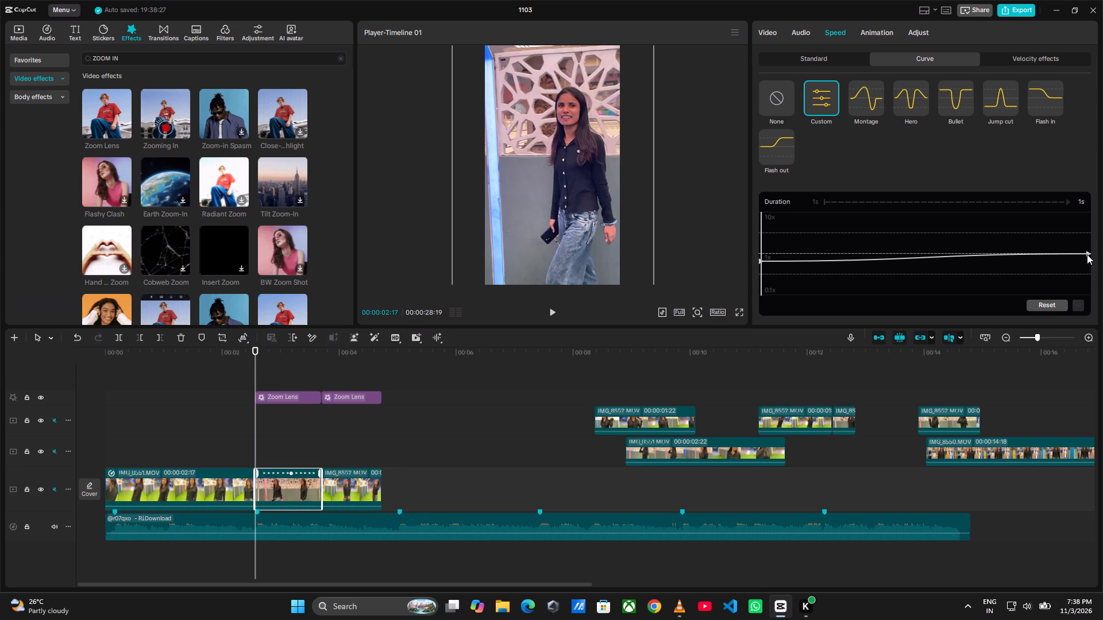
Lower the end point of the second clip's speed curve until it is level with the start point.
left_click_drag(1087, 255, 1090, 261)
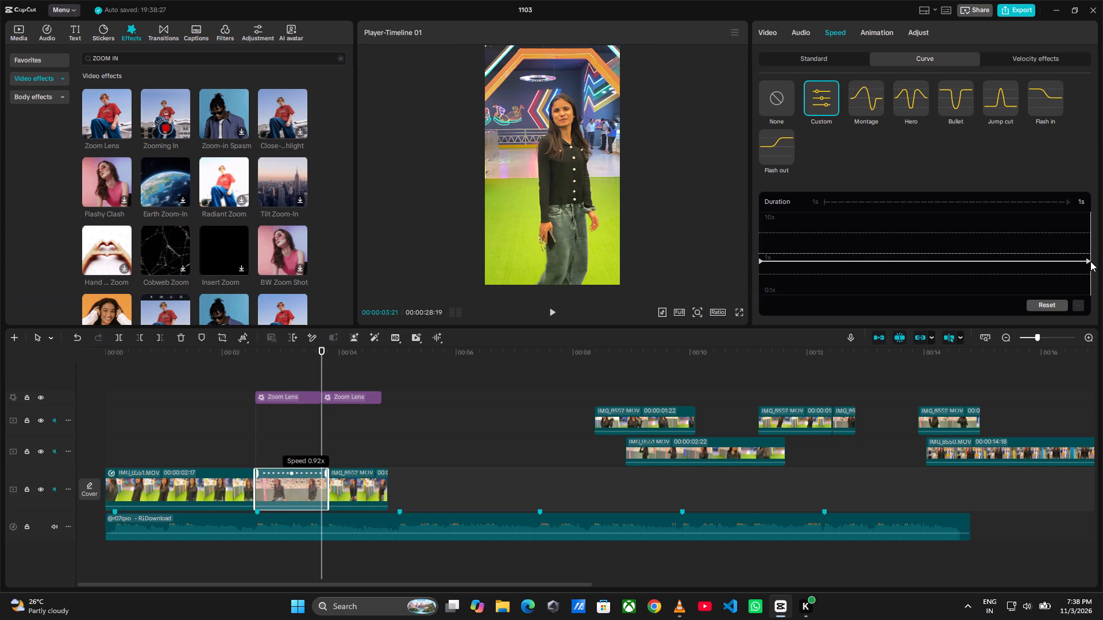
left_click_drag(1090, 261, 1090, 263)
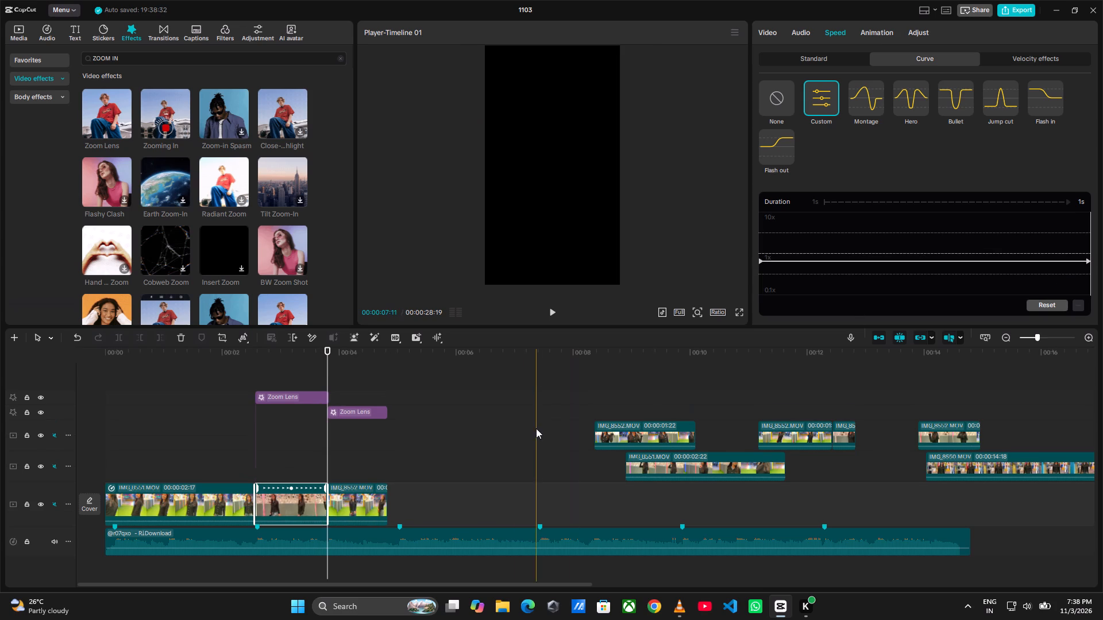
Play the timeline from just before the first Zoom Lens effect to check the slowed second clip.
left_click(237, 445)
key("space")
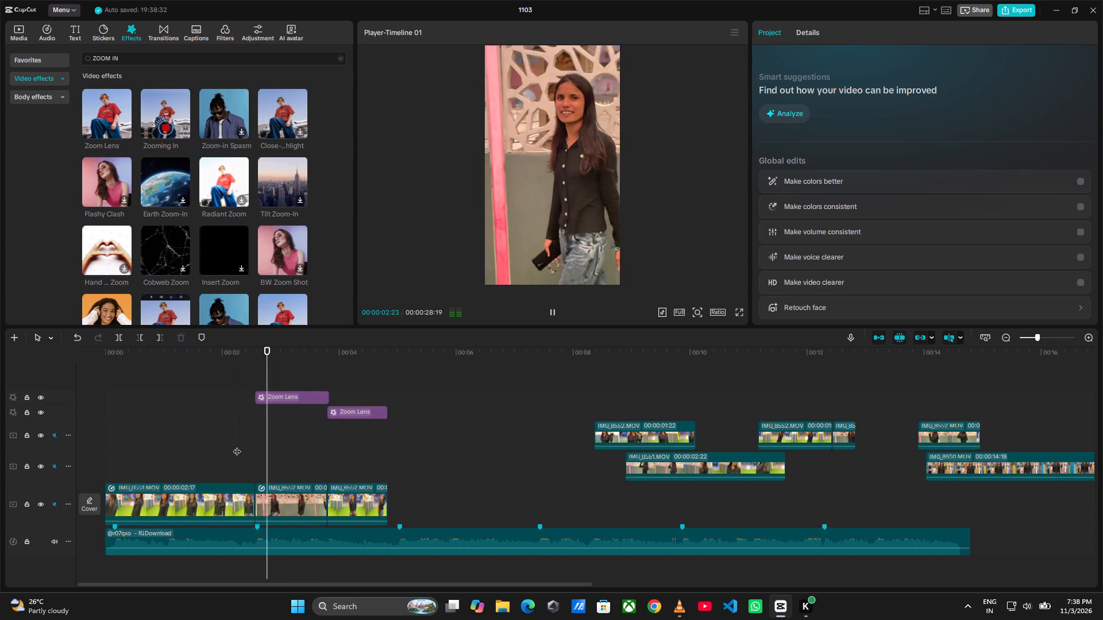
Set the first Zoom Lens effect's Speed to 50 and its Range to about 10.
left_click_drag(295, 413, 301, 406)
left_click(293, 398)
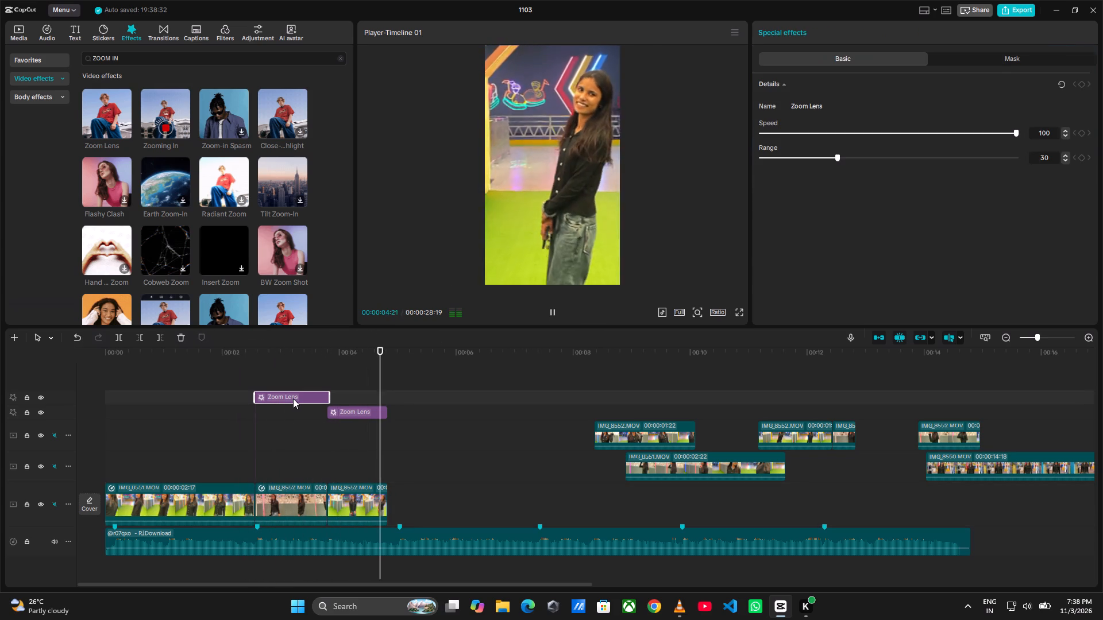
key("space")
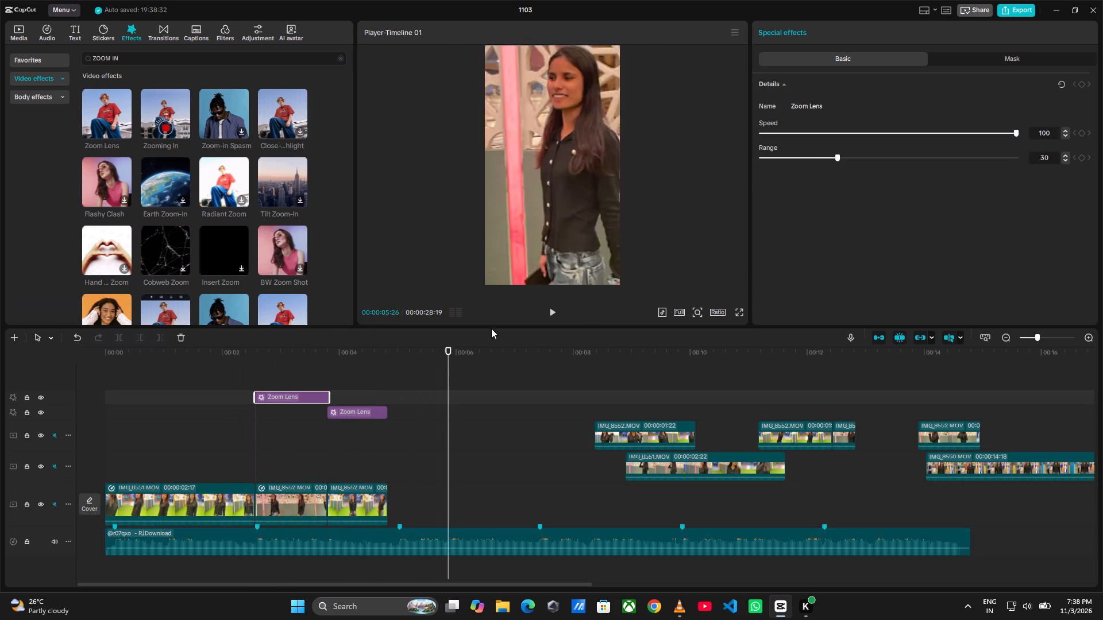
left_click(894, 143)
left_click(888, 131)
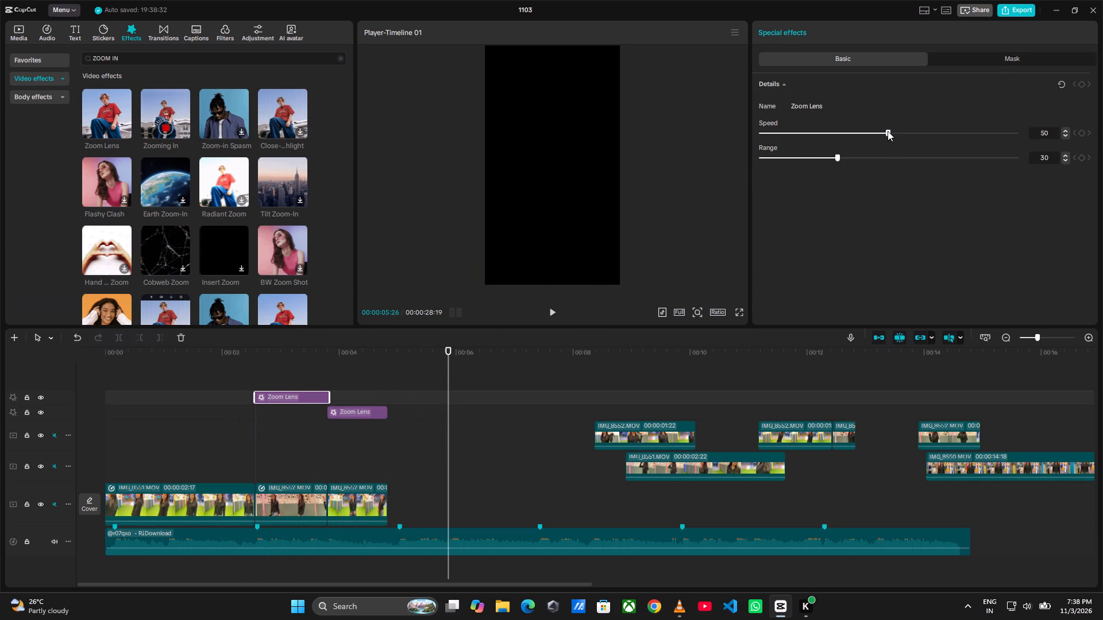
left_click_drag(836, 157, 788, 169)
left_click_drag(788, 169, 785, 172)
Play the timeline from just before the first Zoom Lens effect to check the softened zoom.
left_click(243, 456)
key("space")
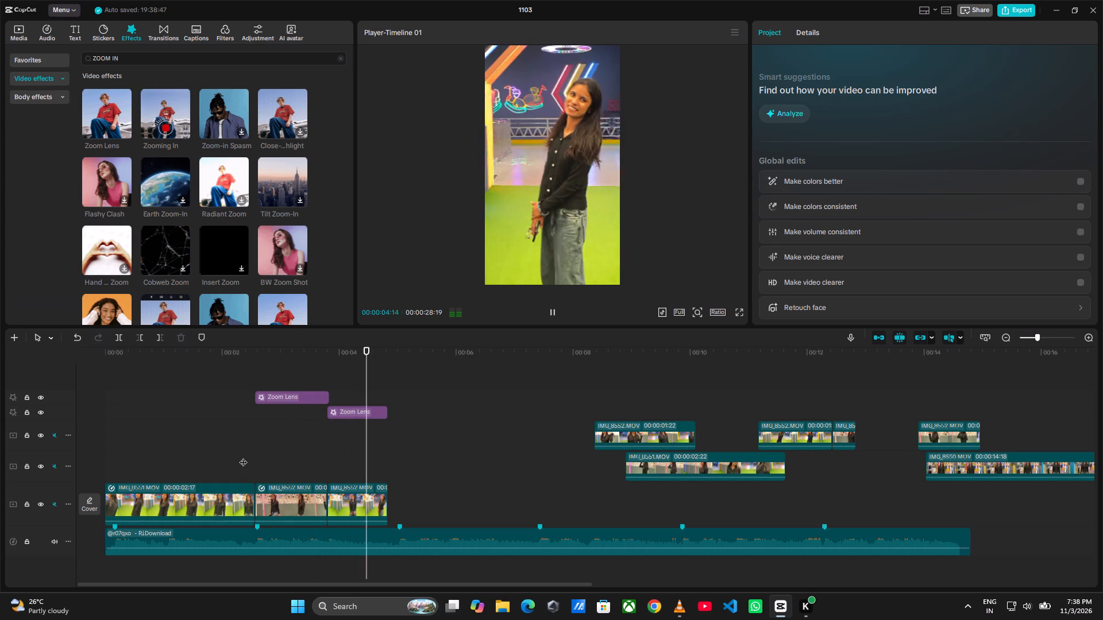
Set the second Zoom Lens effect's Speed to 50 and its Range to 10.
left_click_drag(350, 428, 354, 421)
left_click(350, 412)
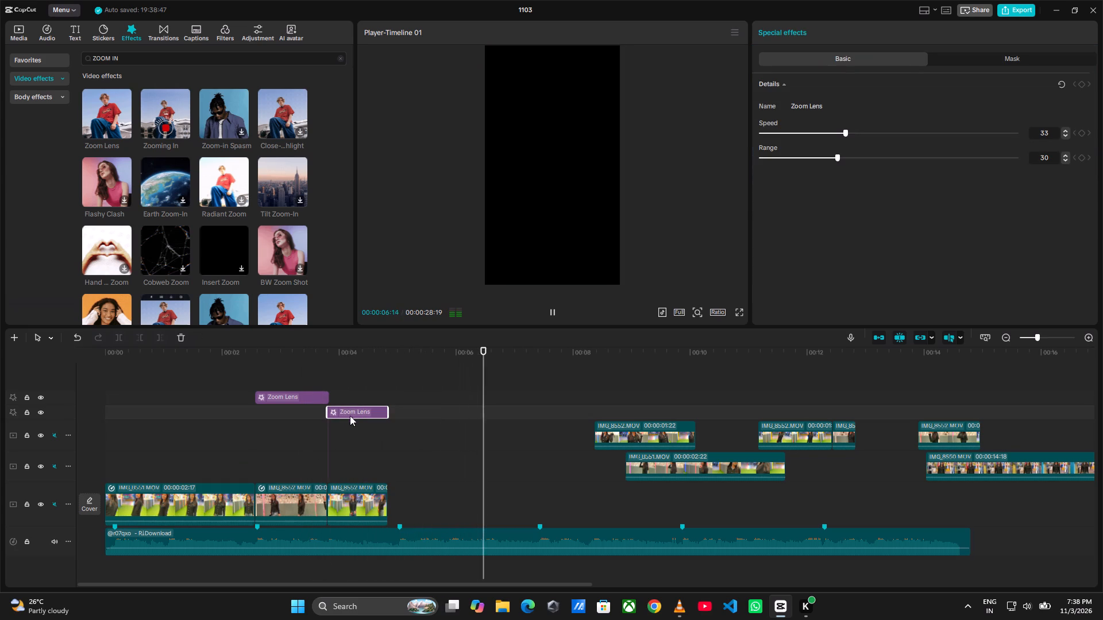
key("space")
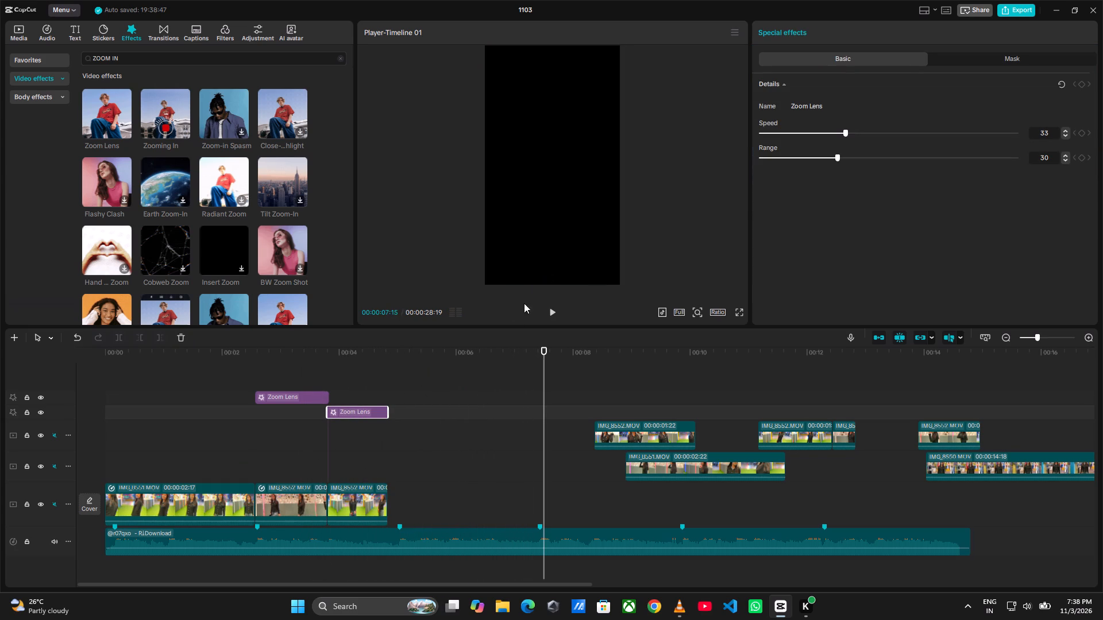
left_click_drag(844, 134, 889, 139)
left_click_drag(889, 139, 887, 141)
left_click_drag(837, 158, 785, 185)
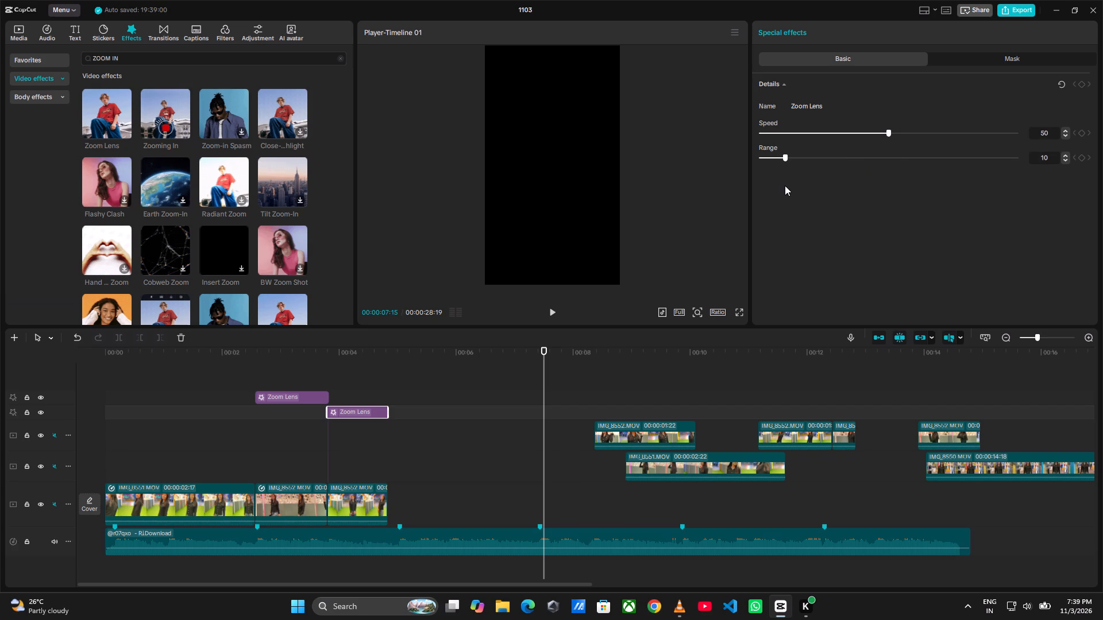
left_click_drag(785, 185, 785, 186)
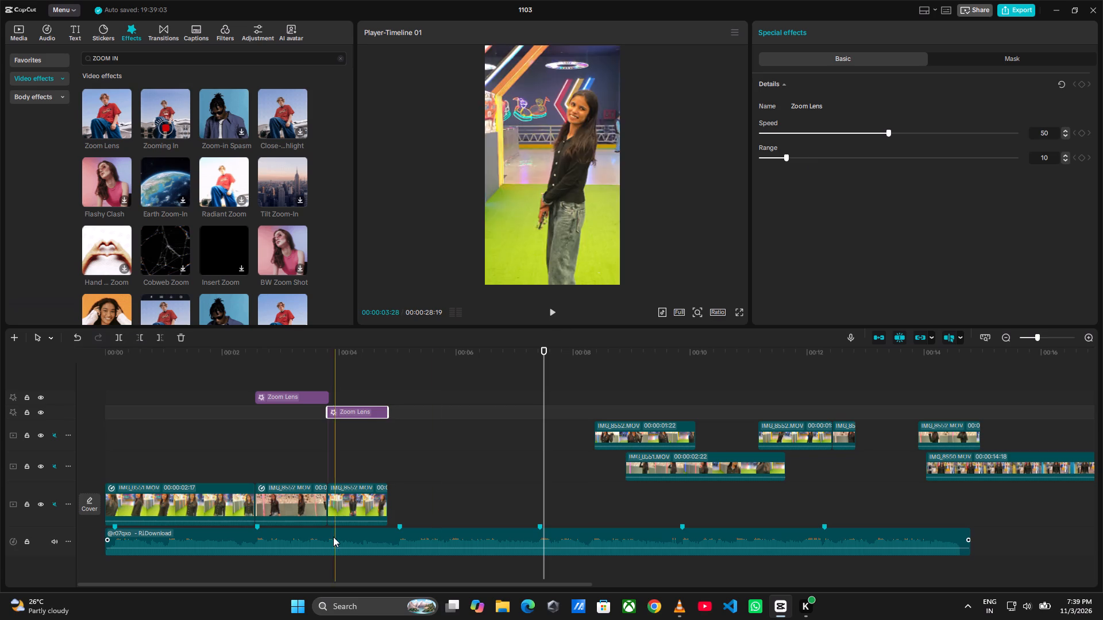
Apply a Custom speed curve to the third main-track clip.
left_click(354, 505)
left_click(830, 36)
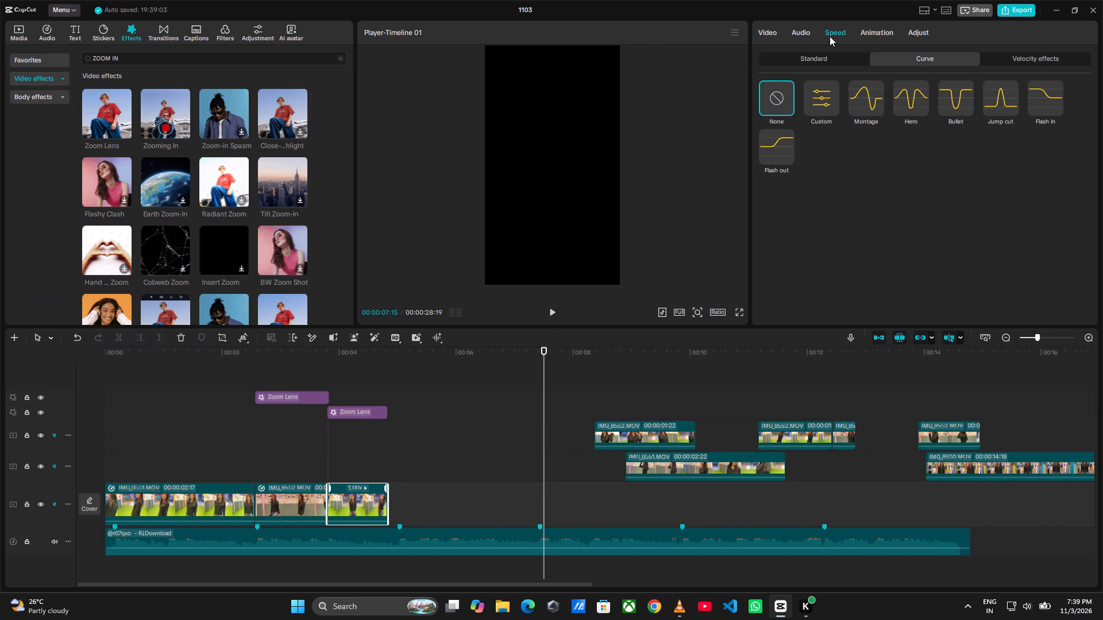
left_click(827, 103)
Delete the three middle control points from the third clip's speed curve, keeping only its start and end points.
scroll(815, 199, "down", 1)
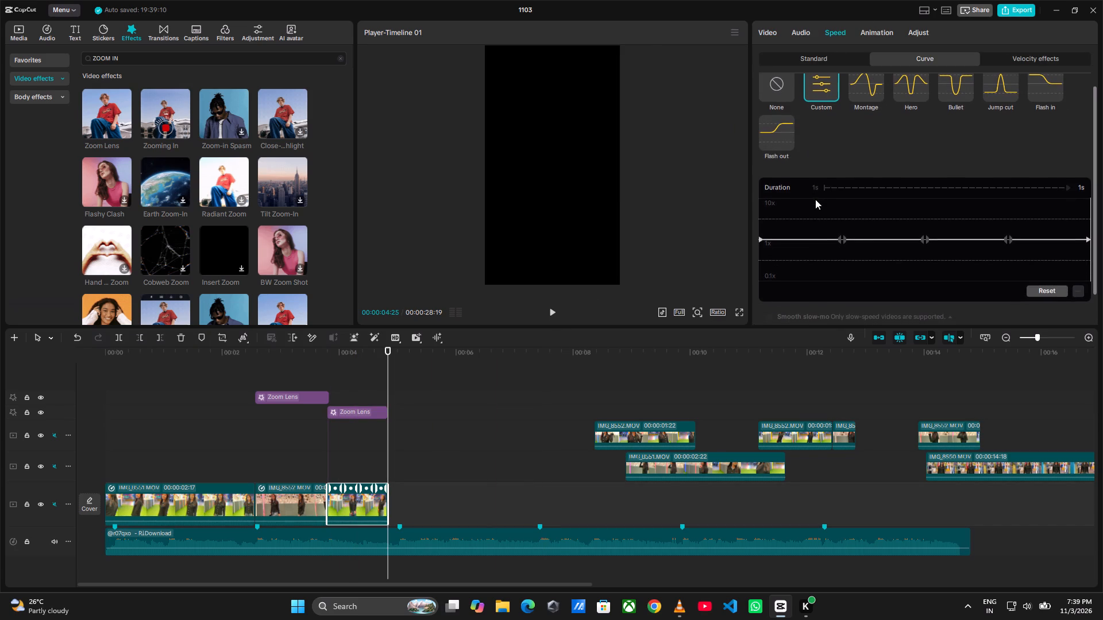
left_click(843, 238)
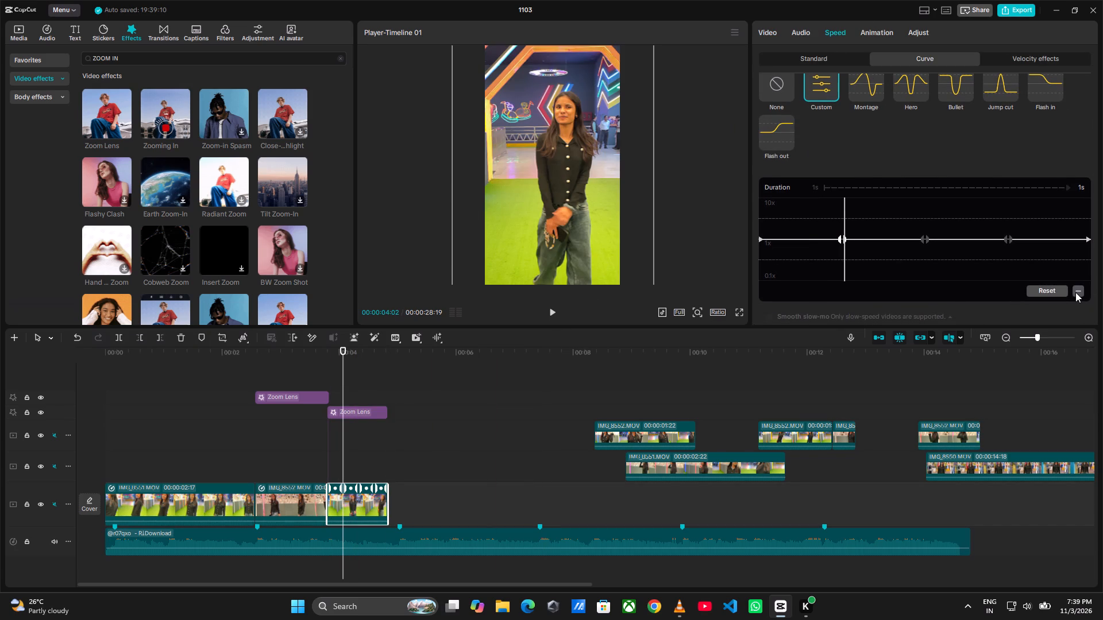
left_click(1076, 292)
left_click(1009, 237)
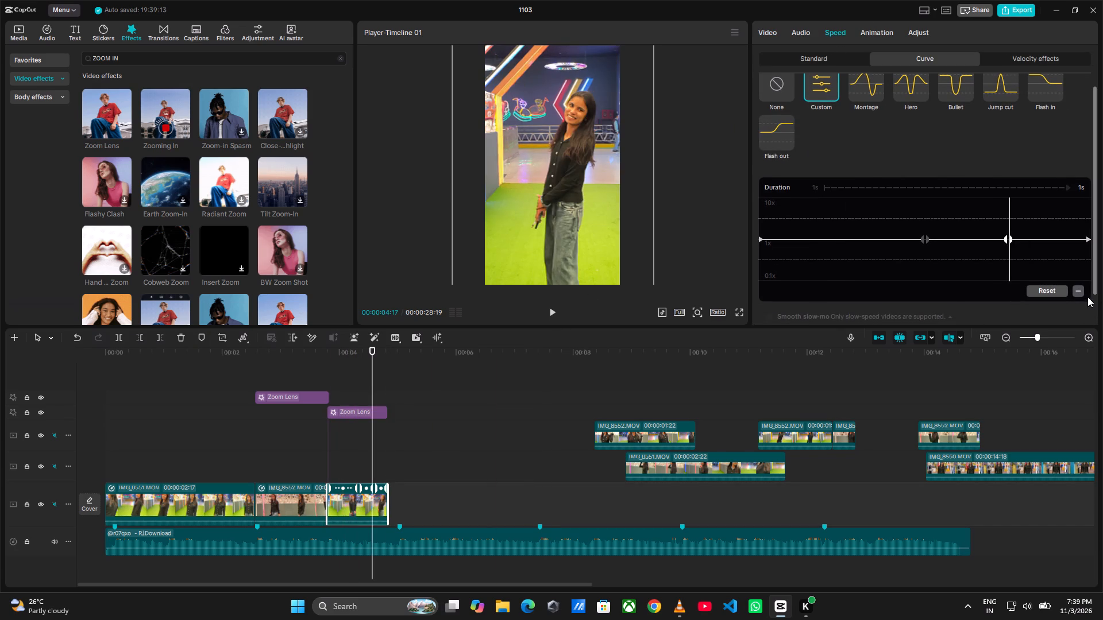
left_click(1082, 292)
left_click(928, 240)
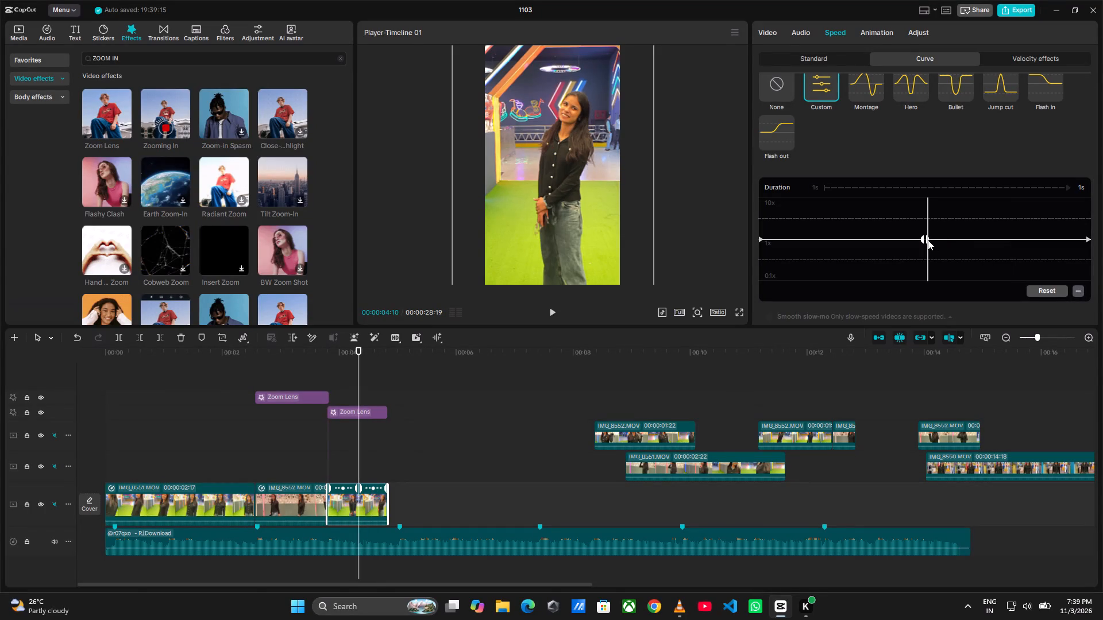
left_click(1077, 289)
Lower the start point of the third clip's speed curve to about 0.81x and bring its end point level with it.
left_click_drag(761, 236, 762, 242)
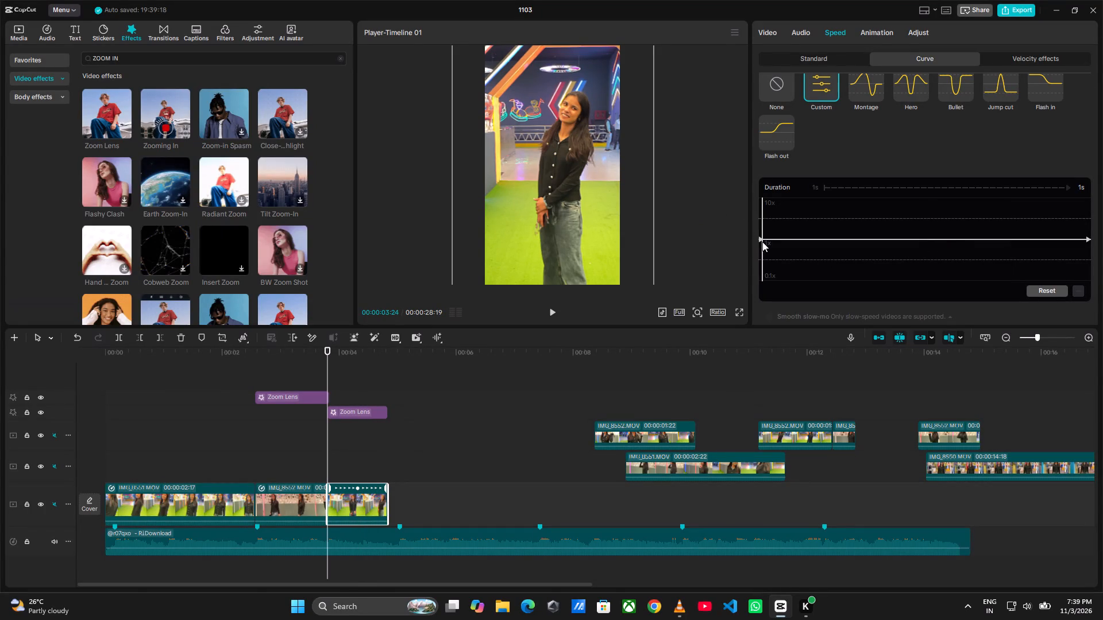
left_click_drag(762, 242, 762, 242)
left_click_drag(759, 237, 761, 247)
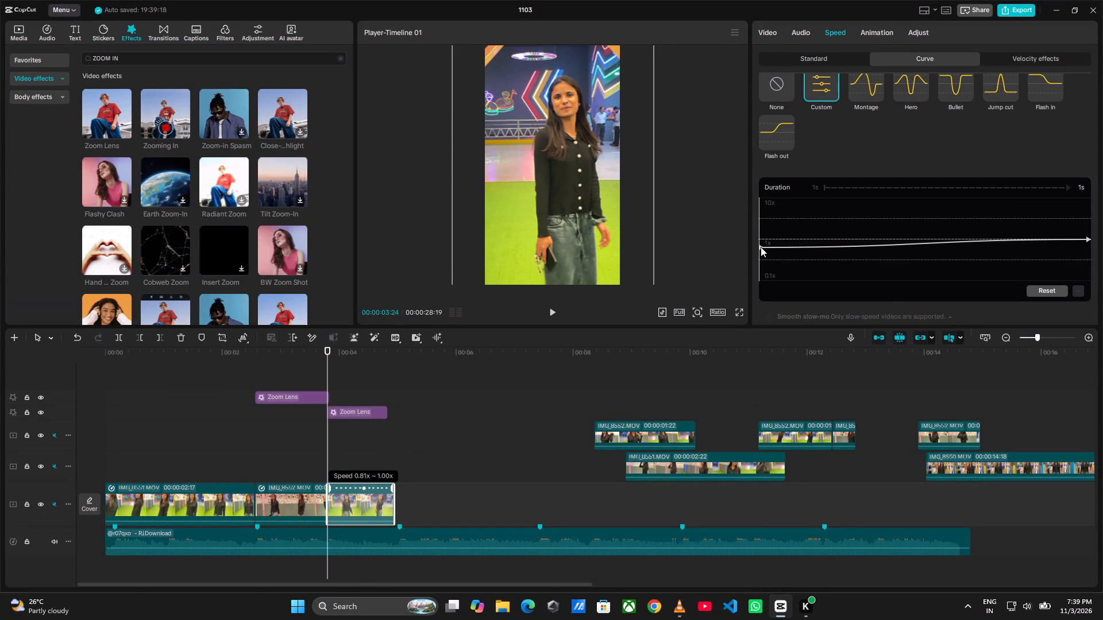
left_click_drag(761, 247, 761, 247)
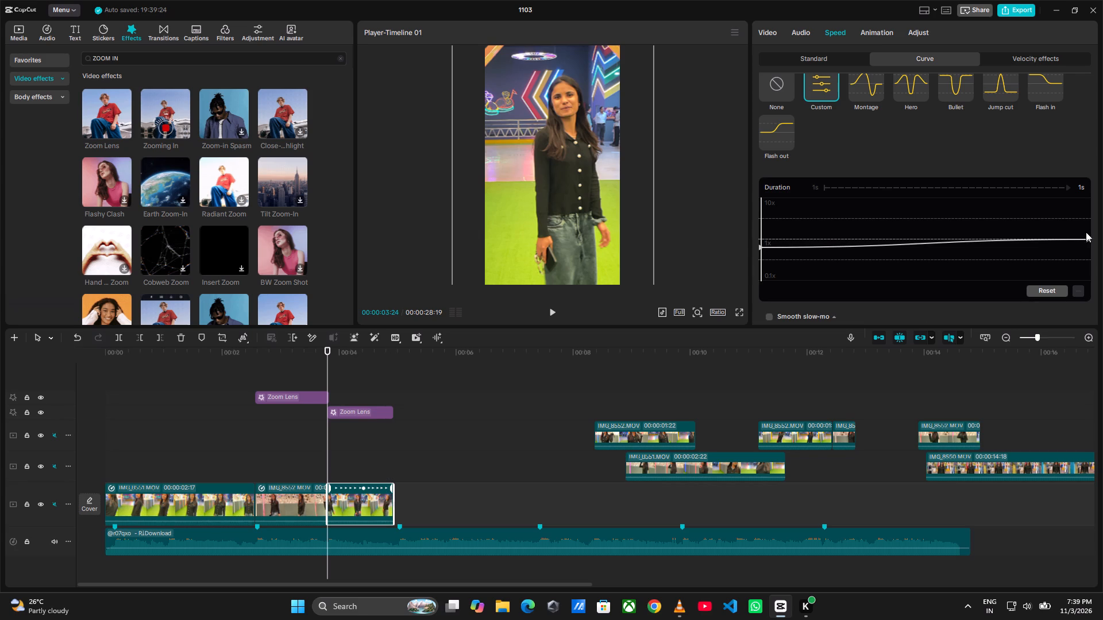
left_click_drag(1087, 237, 1089, 246)
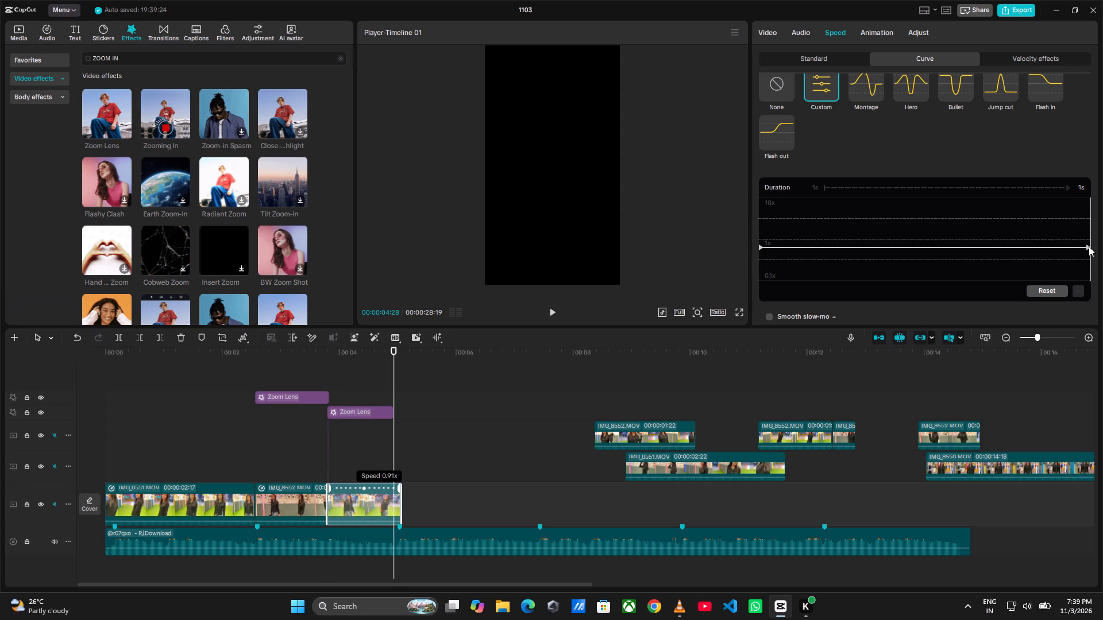
left_click_drag(1089, 246, 1091, 246)
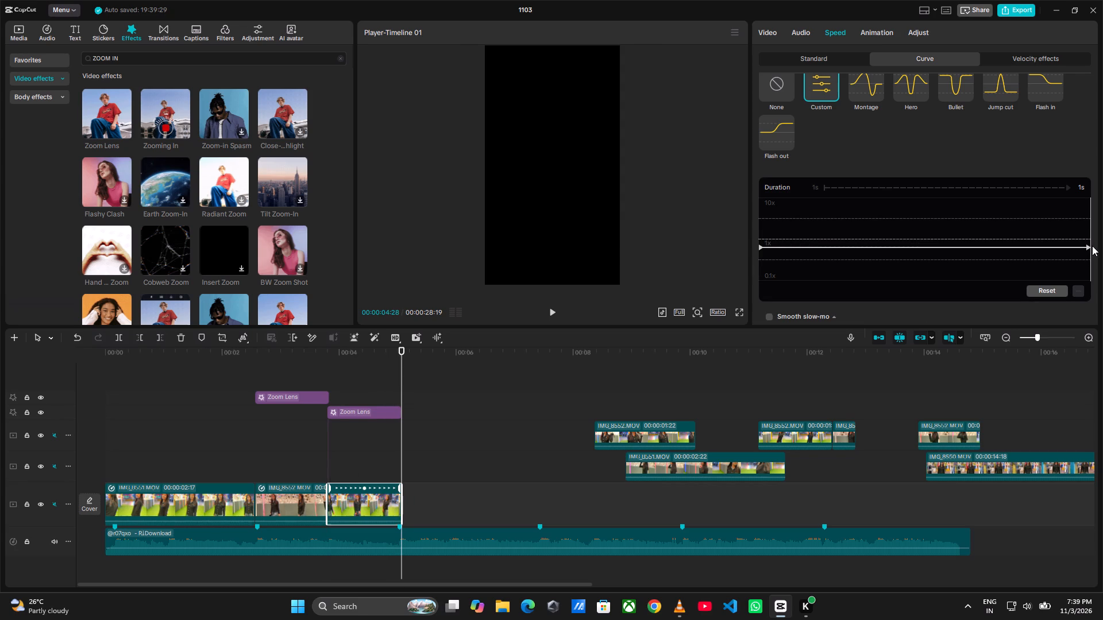
Enable Smooth slow-mo on the third clip and set its method to Optical flow.
scroll(736, 254, "down", 2)
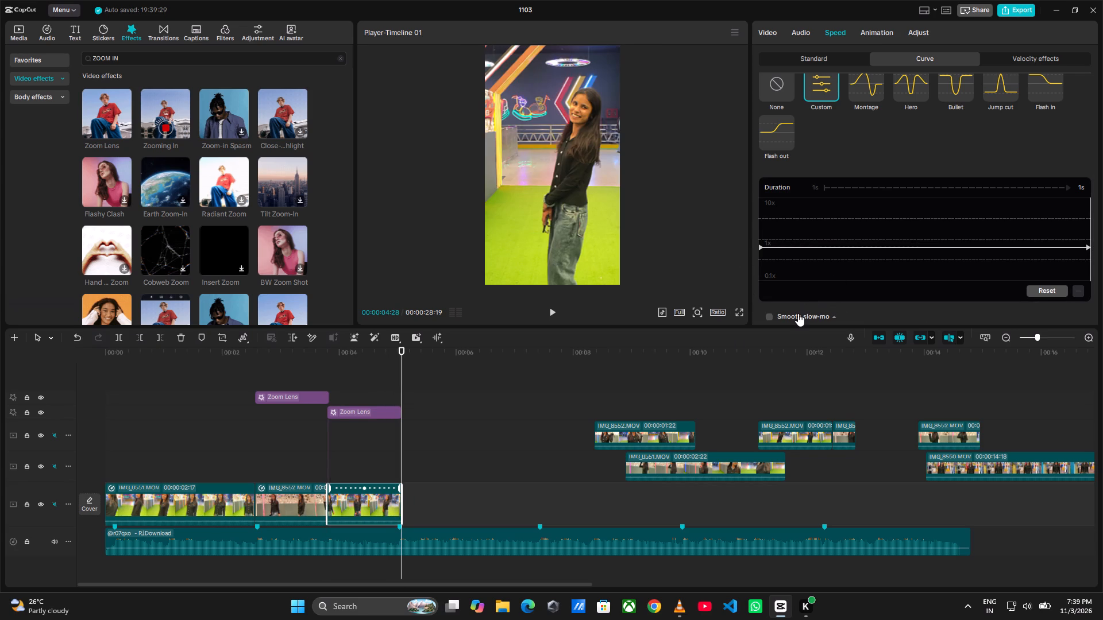
left_click(797, 313)
scroll(797, 313, "down", 2)
left_click(772, 282)
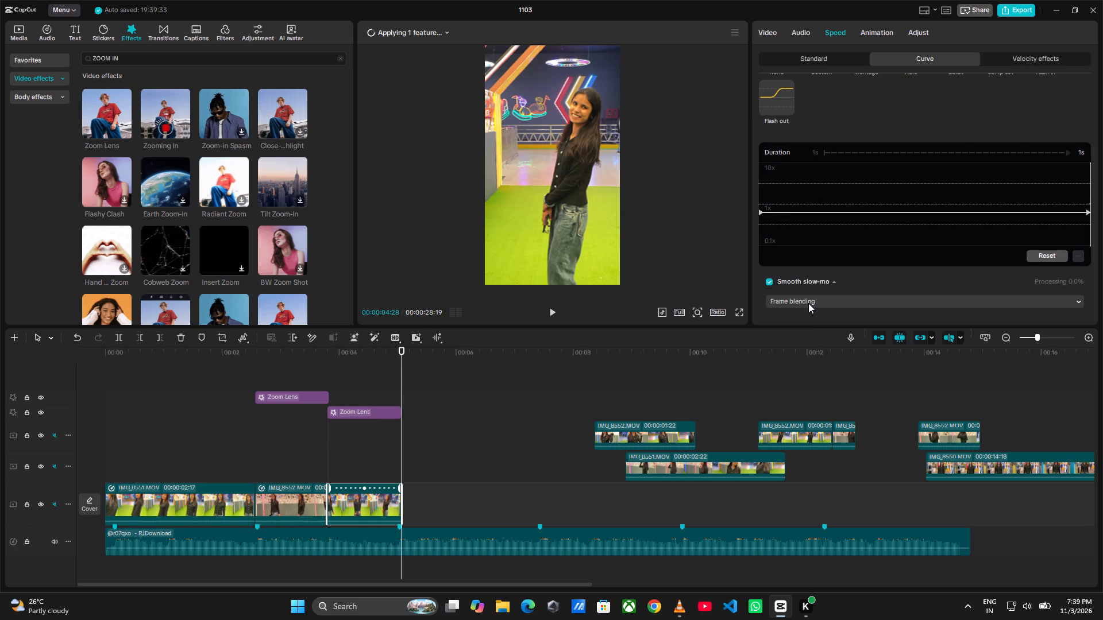
left_click(809, 304)
left_click(808, 344)
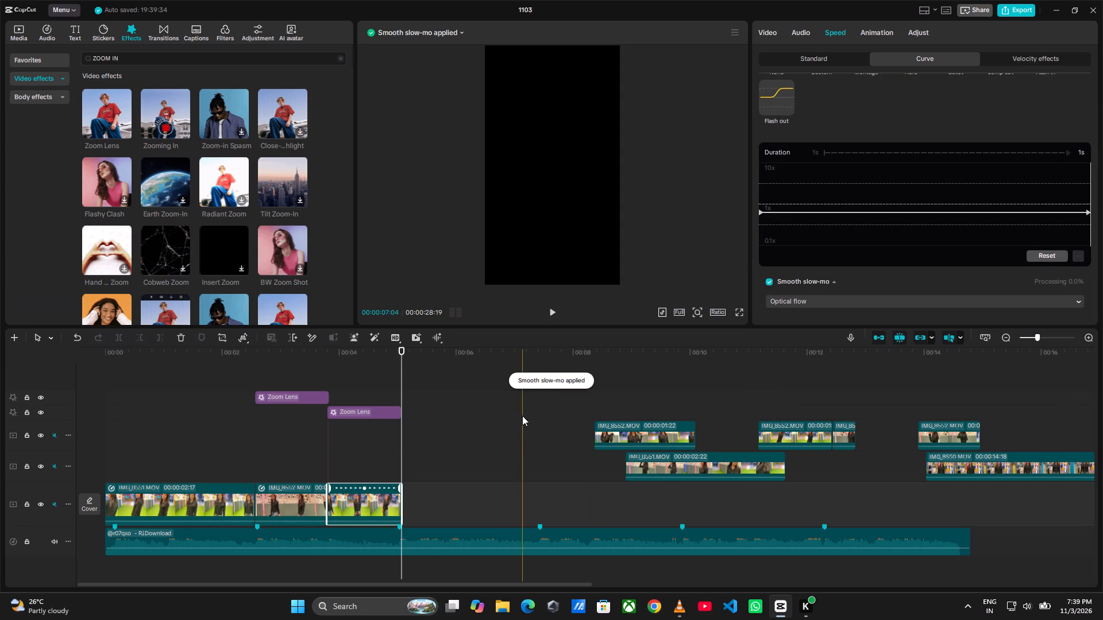
Enable Smooth slow-mo on the second main-track clip and set its method to Optical flow.
left_click(303, 486)
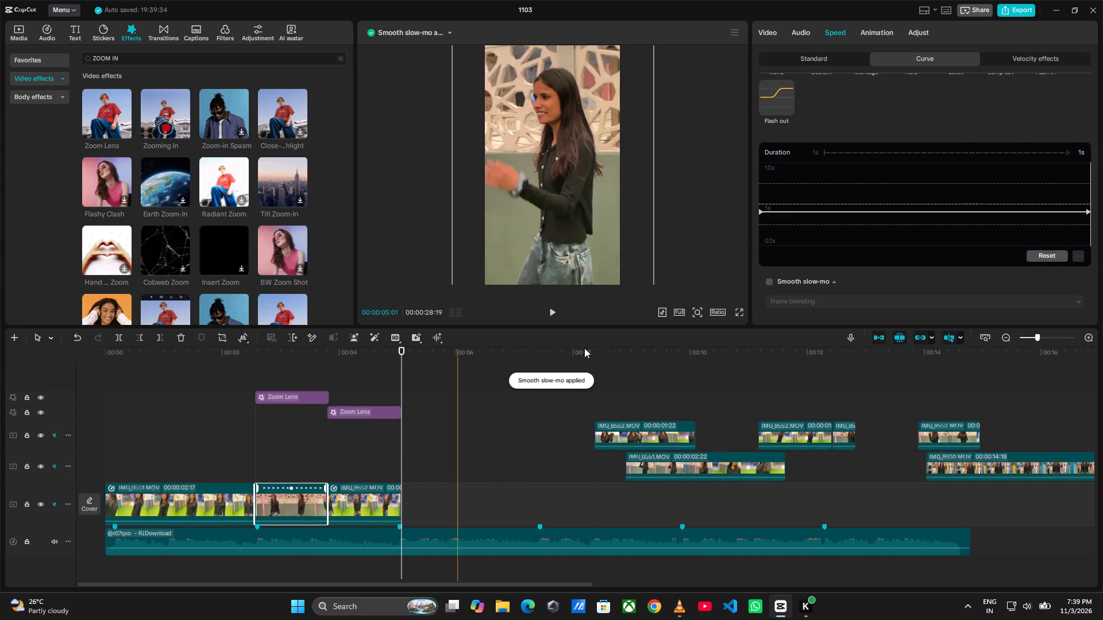
left_click(768, 281)
left_click(800, 297)
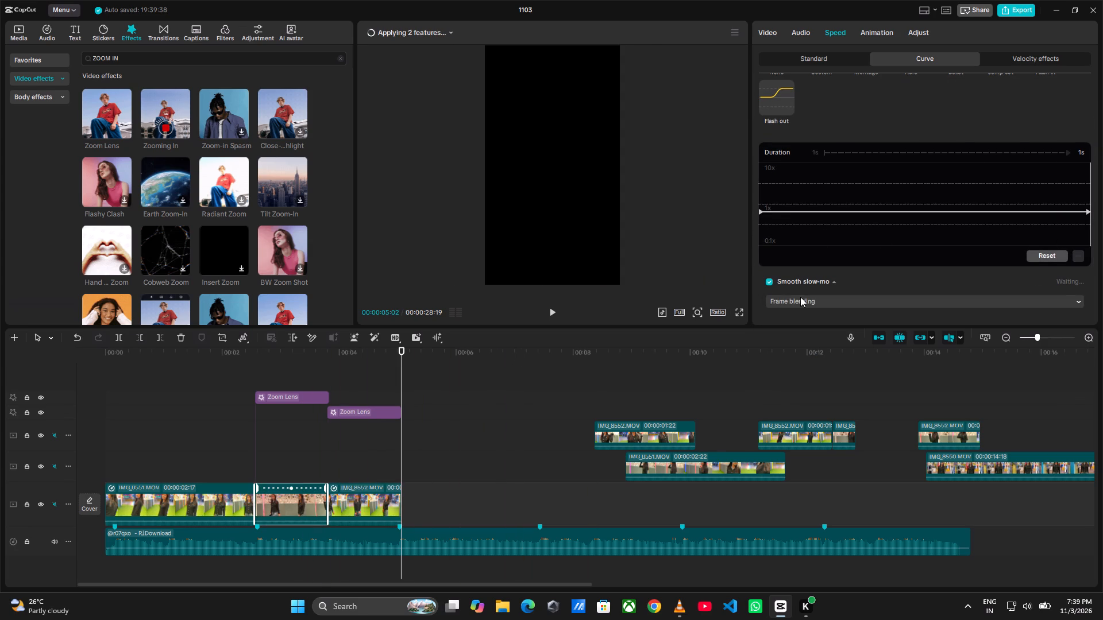
left_click(805, 343)
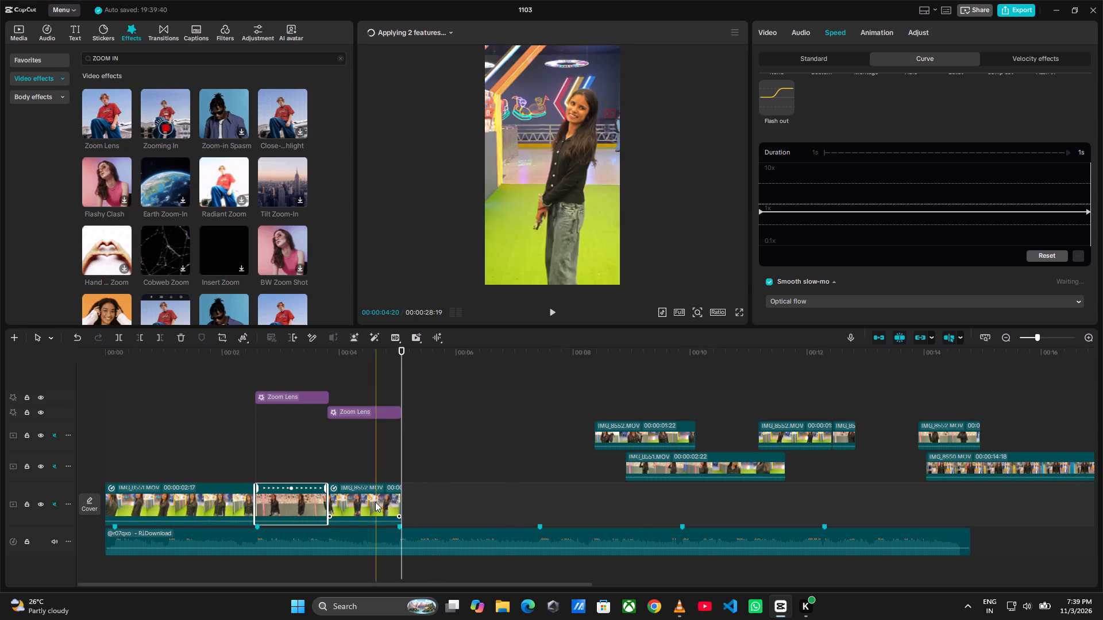
Play the timeline from the beginning, and again from about one second in, to check the three clips against the music.
left_click(359, 497)
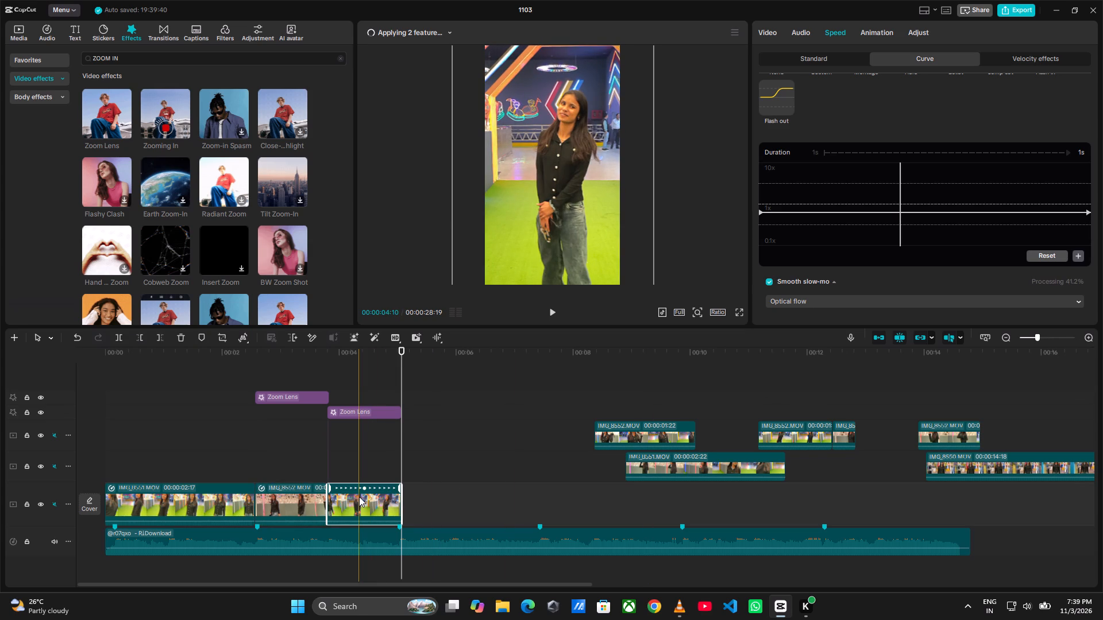
left_click(175, 454)
left_click_drag(175, 454, 69, 464)
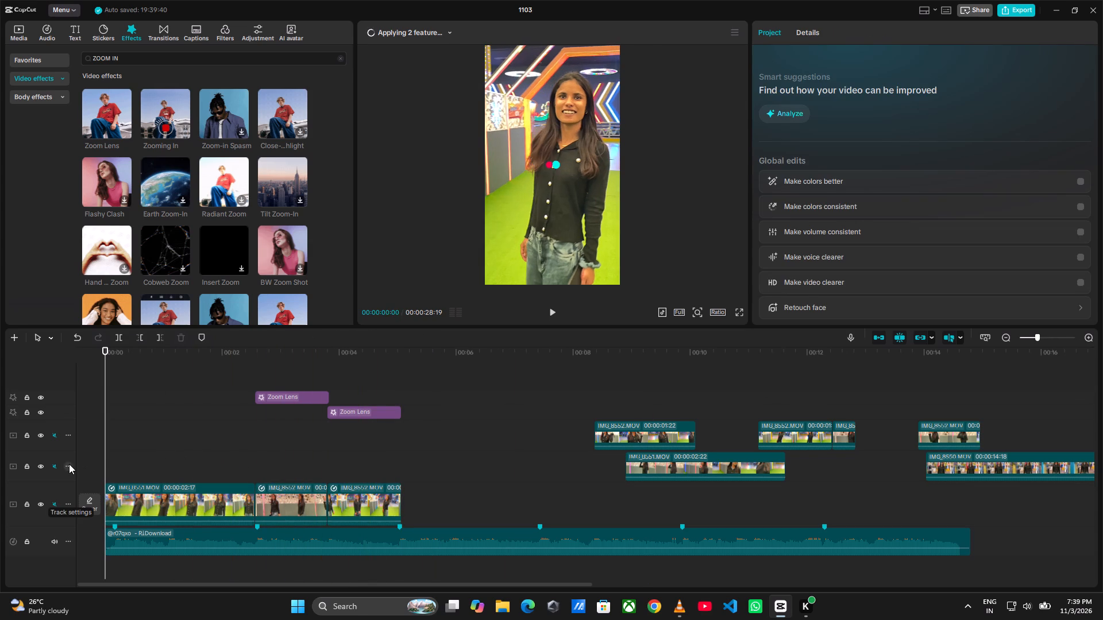
key("space")
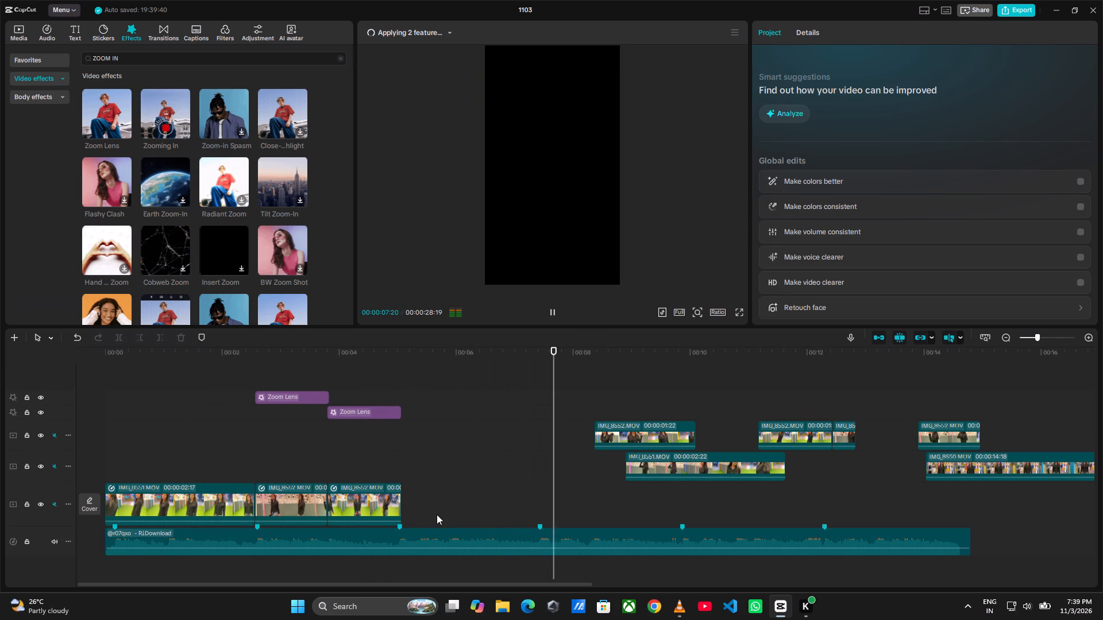
left_click(159, 425)
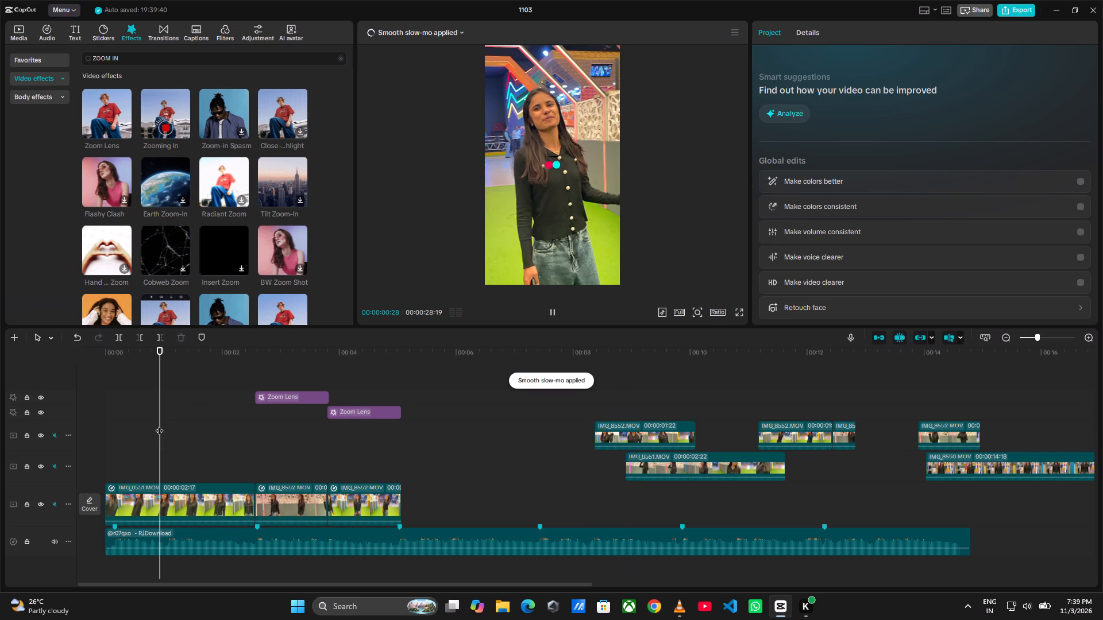
Check the custom speed curve and Smooth slow-mo settings of the second and third main-track clips.
left_click(279, 498)
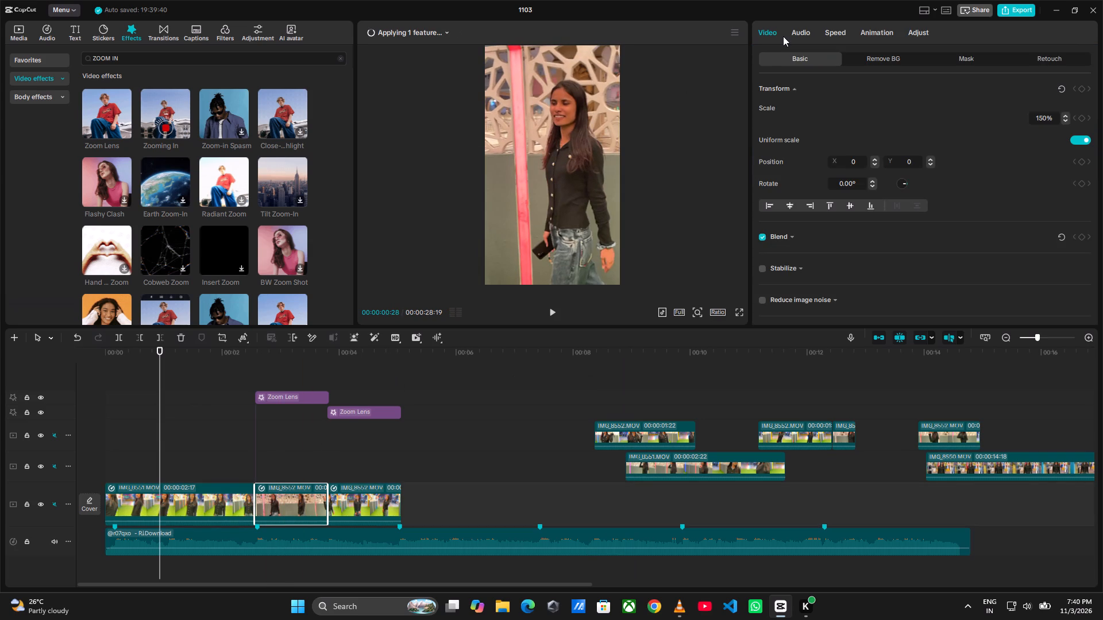
left_click(835, 27)
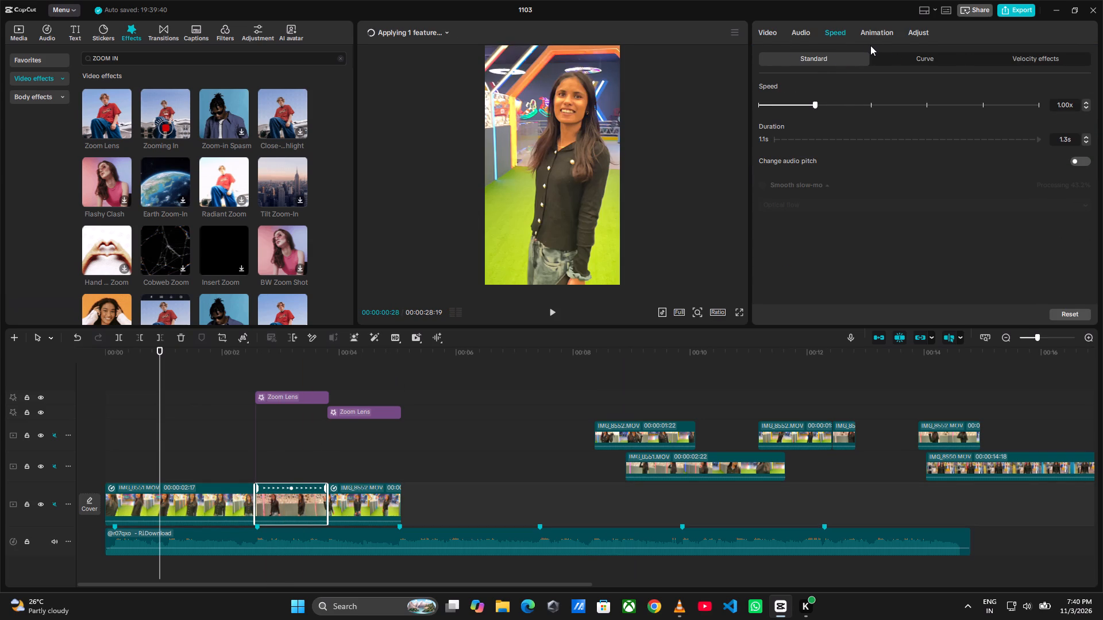
left_click(885, 56)
scroll(817, 149, "down", 3)
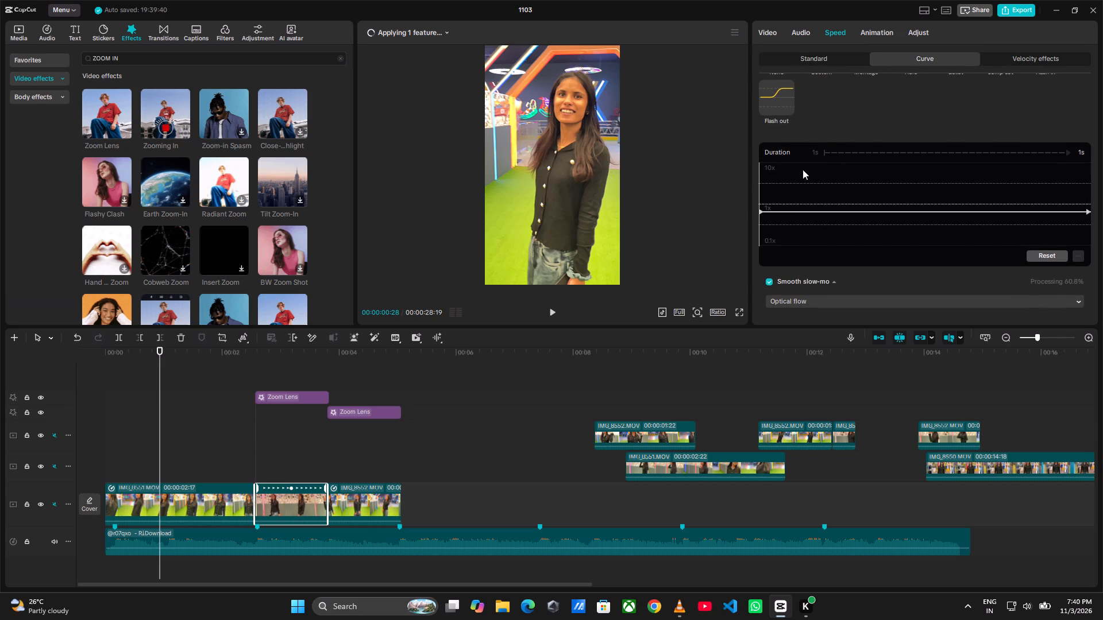
scroll(803, 169, "up", 3)
left_click(365, 497)
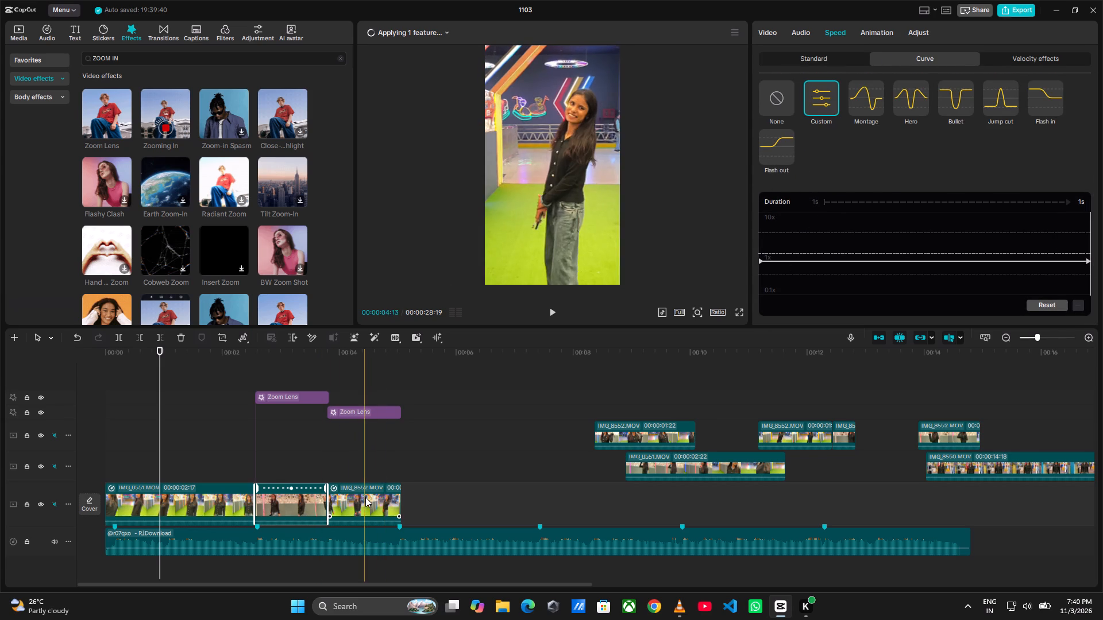
scroll(830, 166, "down", 2)
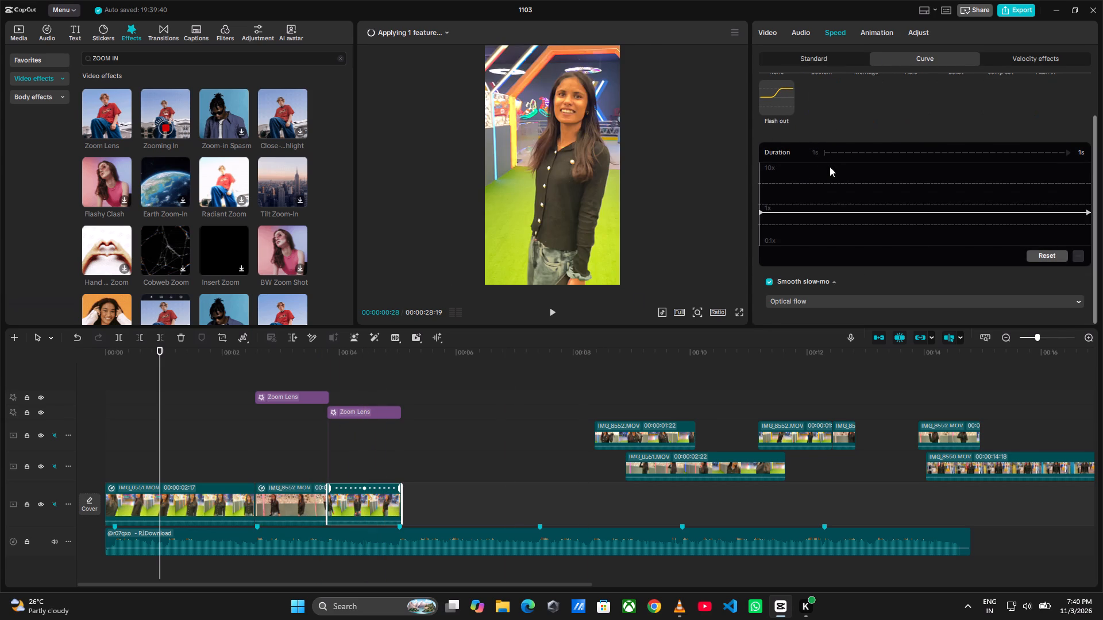
scroll(830, 166, "up", 3)
left_click(291, 495)
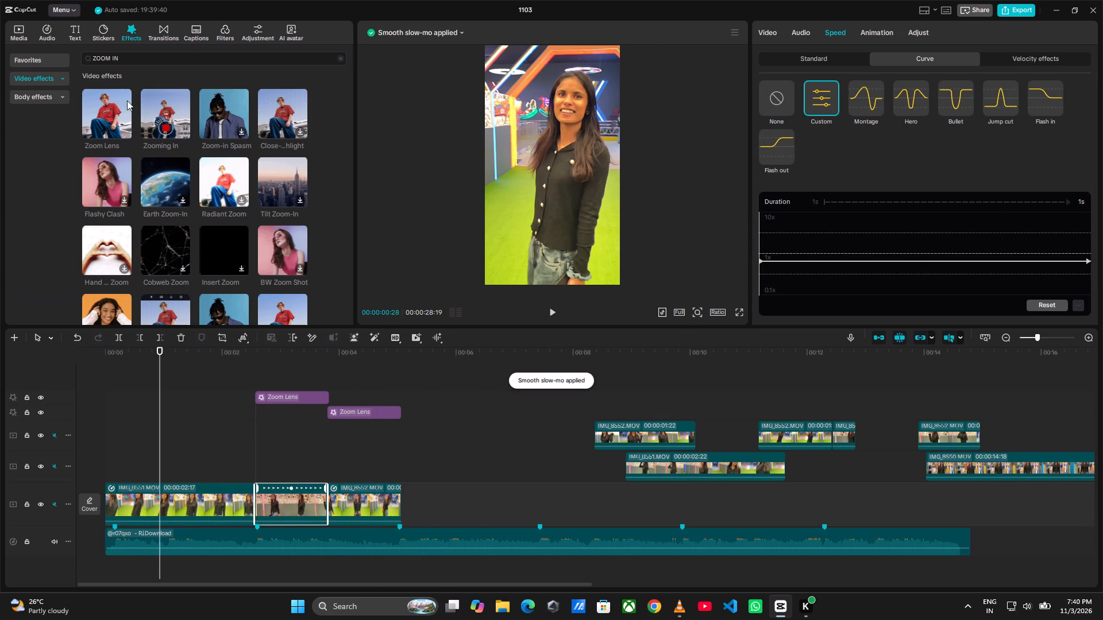
Clear the ZOOM IN search from the effects library to return to the trending video effects.
triple_click(132, 57)
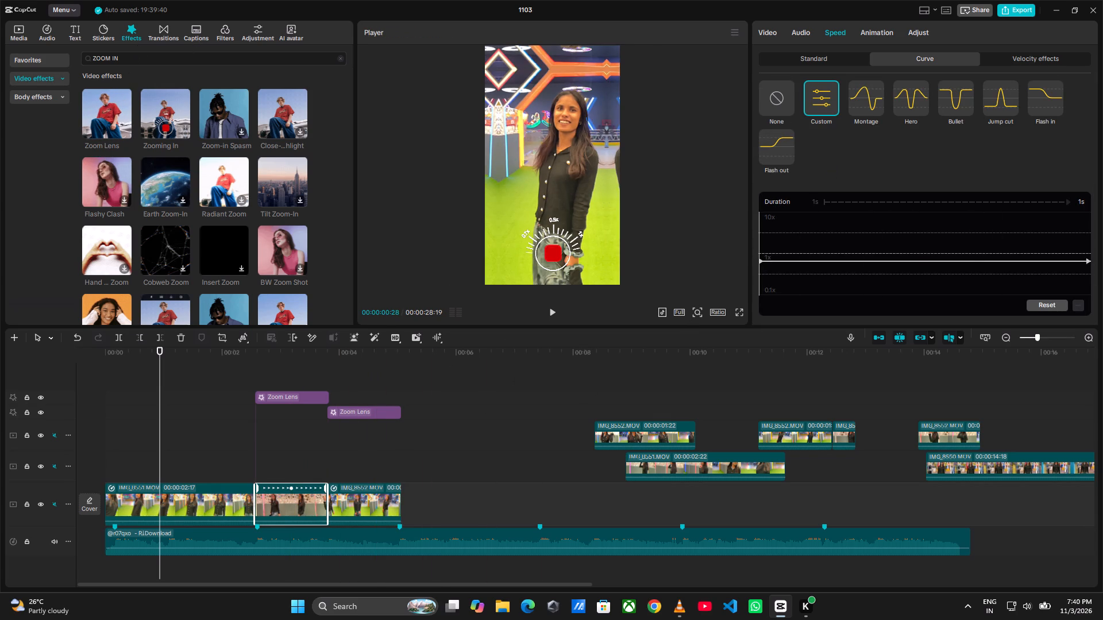
left_click(132, 57)
left_click(132, 57)
left_click(132, 57)
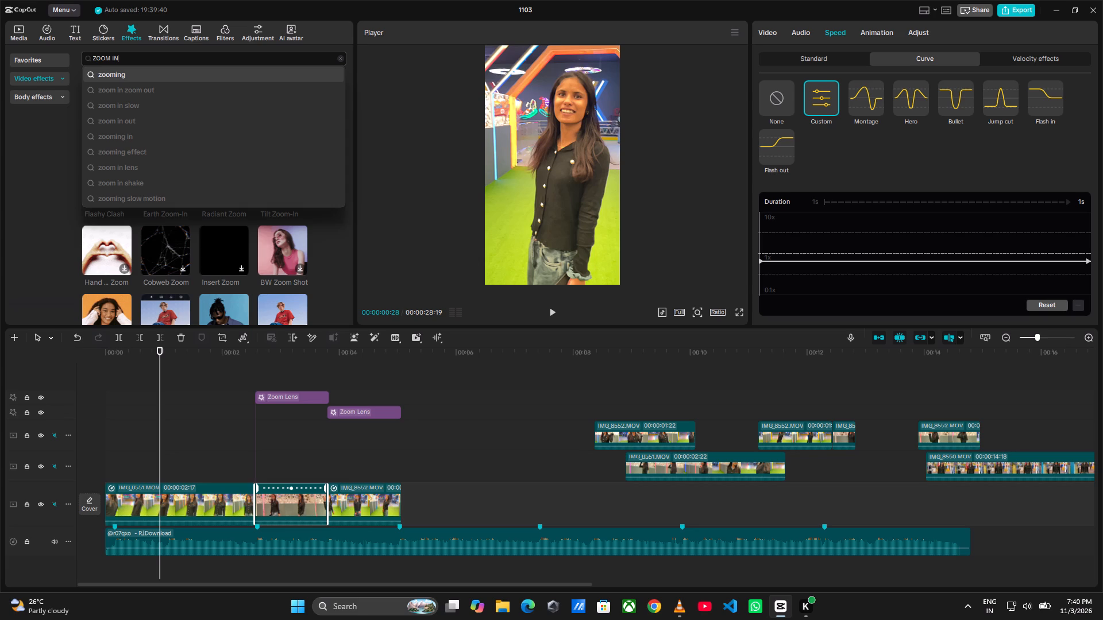
double_click(132, 57)
key("BackSpace")
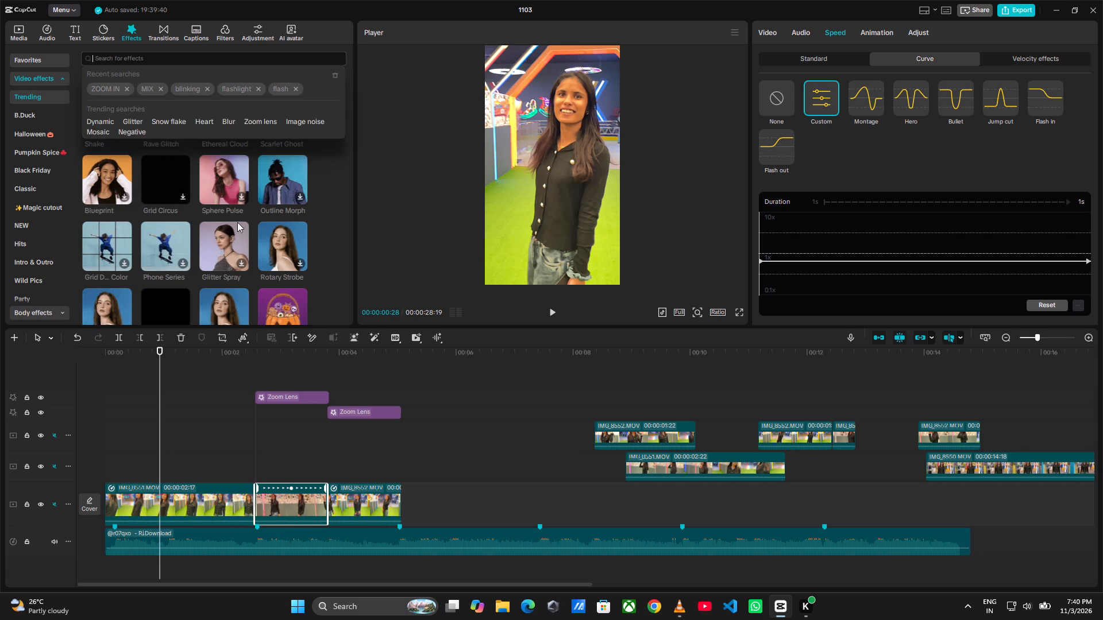
left_click(392, 186)
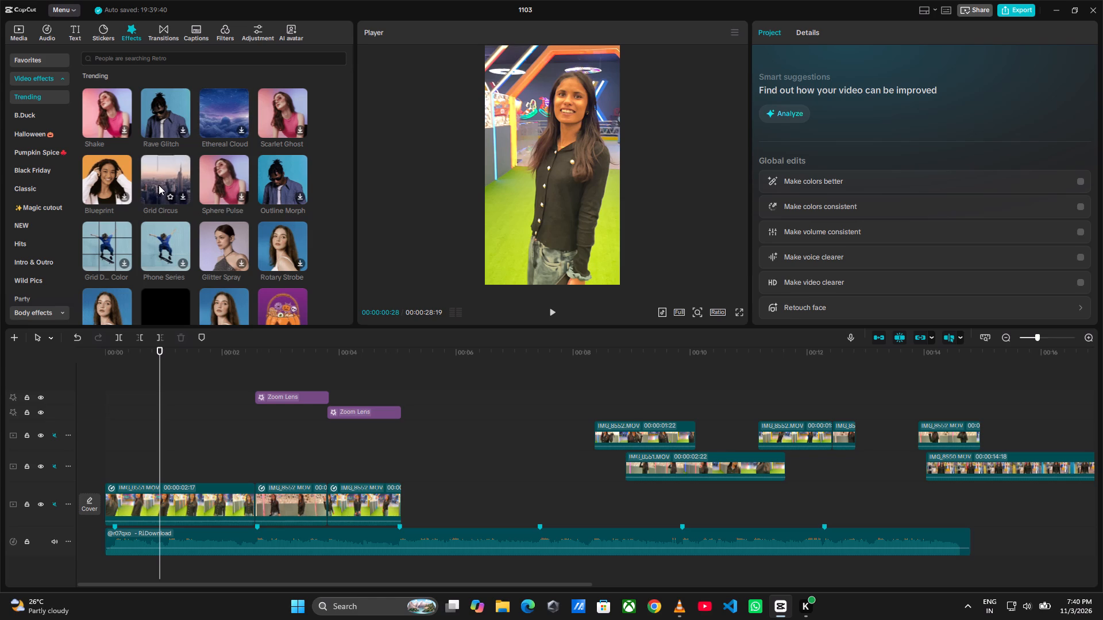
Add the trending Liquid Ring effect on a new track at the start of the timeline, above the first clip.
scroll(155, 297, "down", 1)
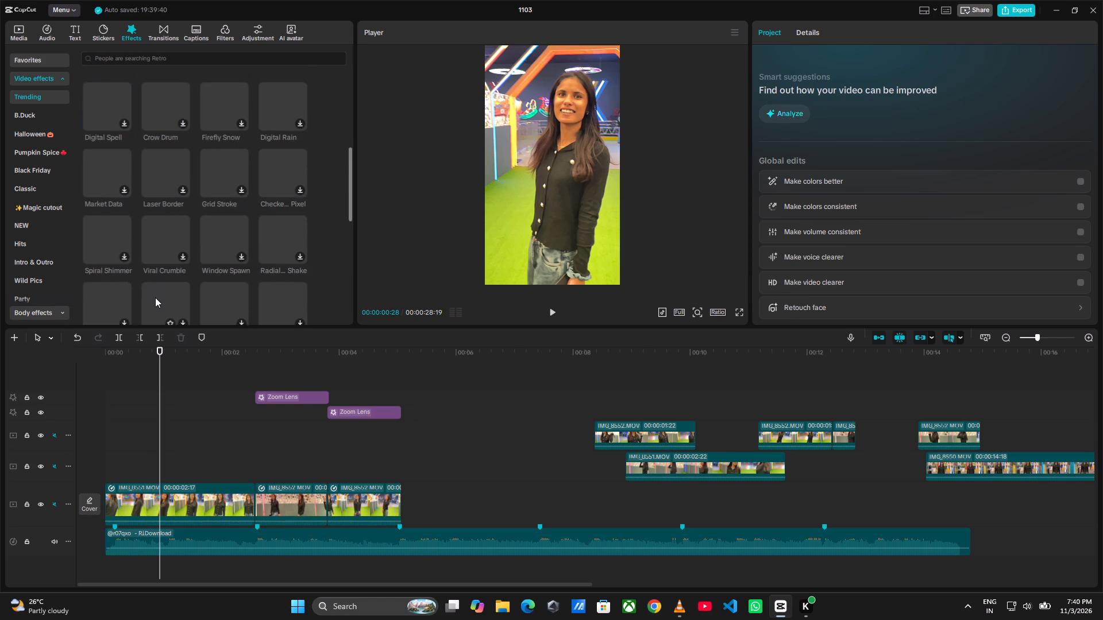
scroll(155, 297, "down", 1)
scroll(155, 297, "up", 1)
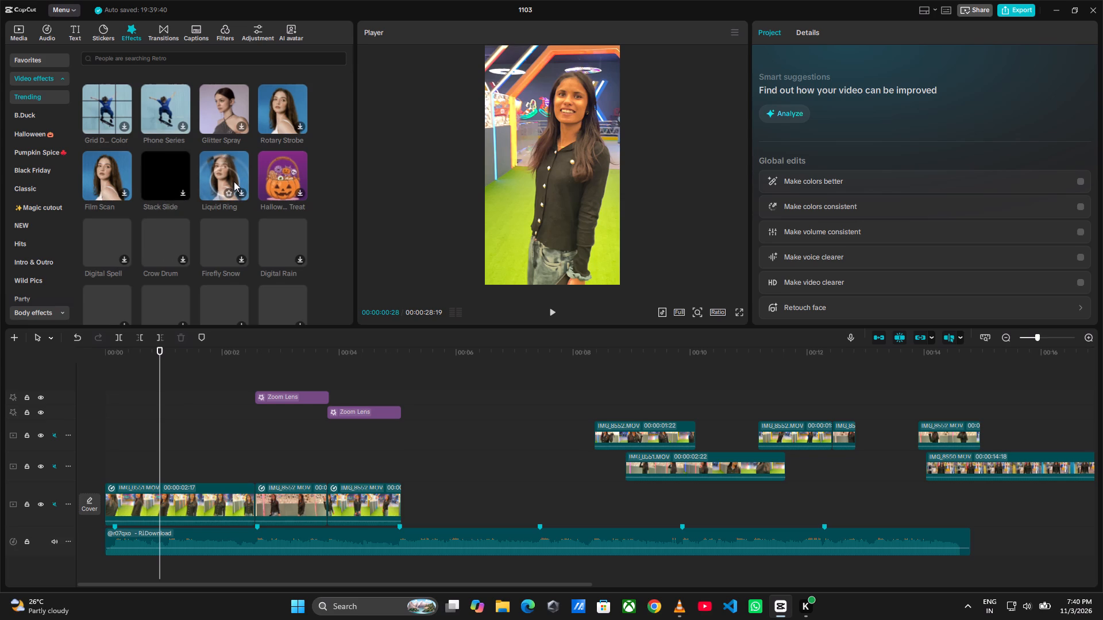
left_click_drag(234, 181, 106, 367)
Play the timeline from the beginning to preview the Liquid Ring effect on the first clip.
left_click(126, 374)
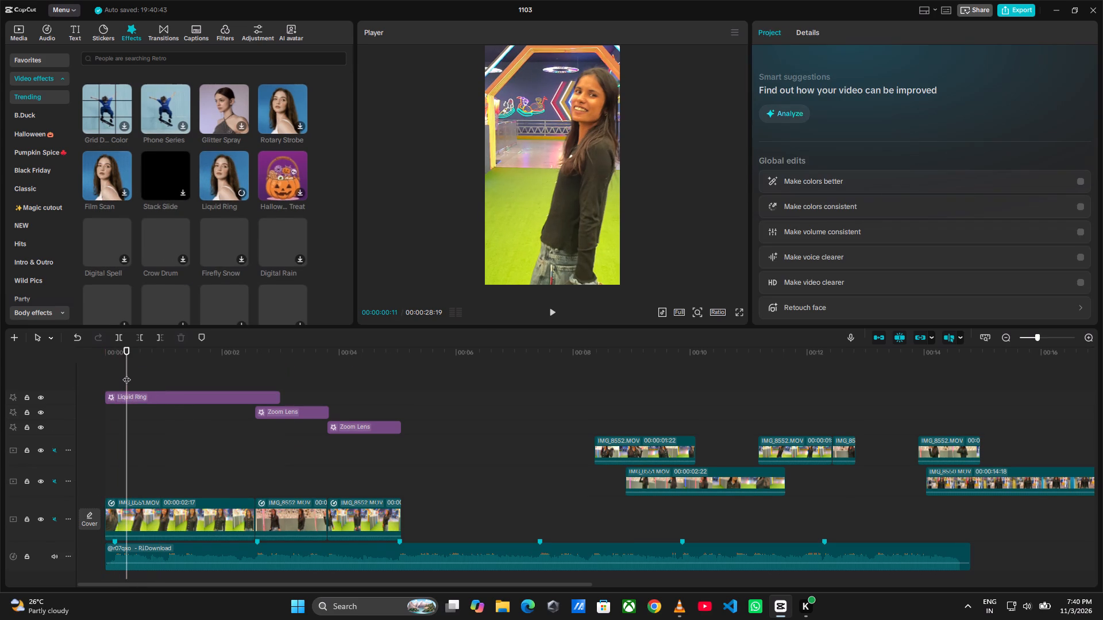
left_click_drag(126, 374, 82, 378)
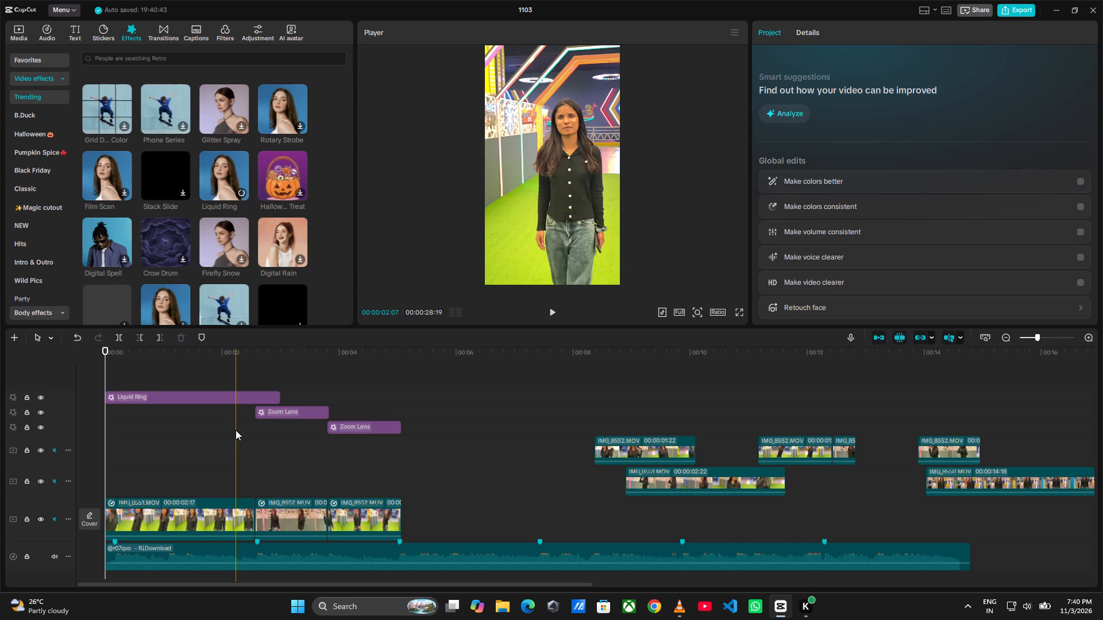
right_click(236, 430)
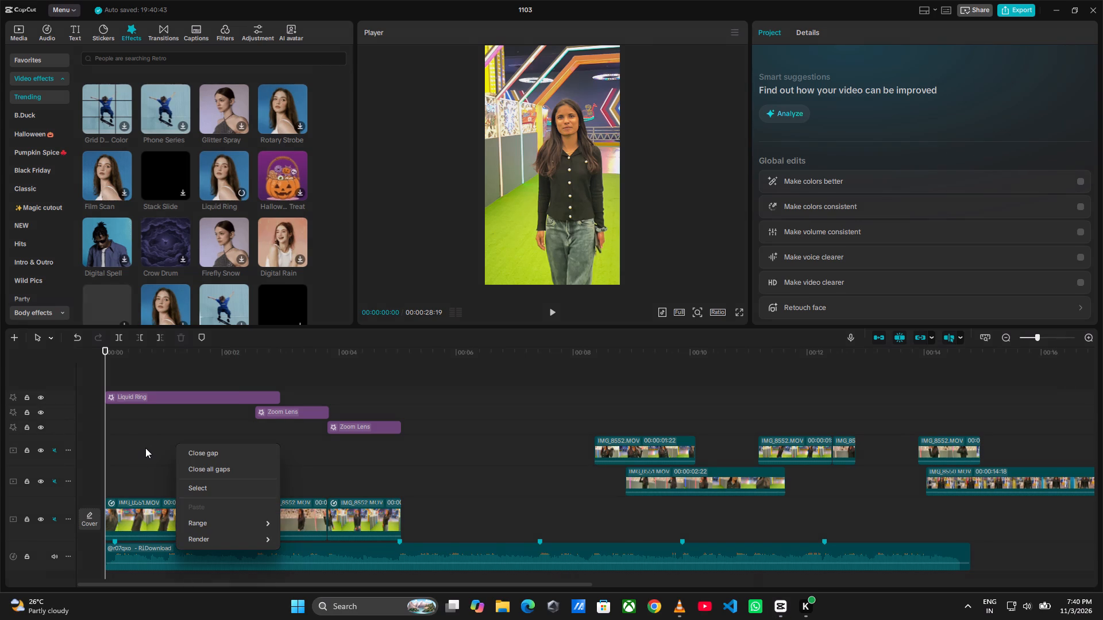
left_click(134, 436)
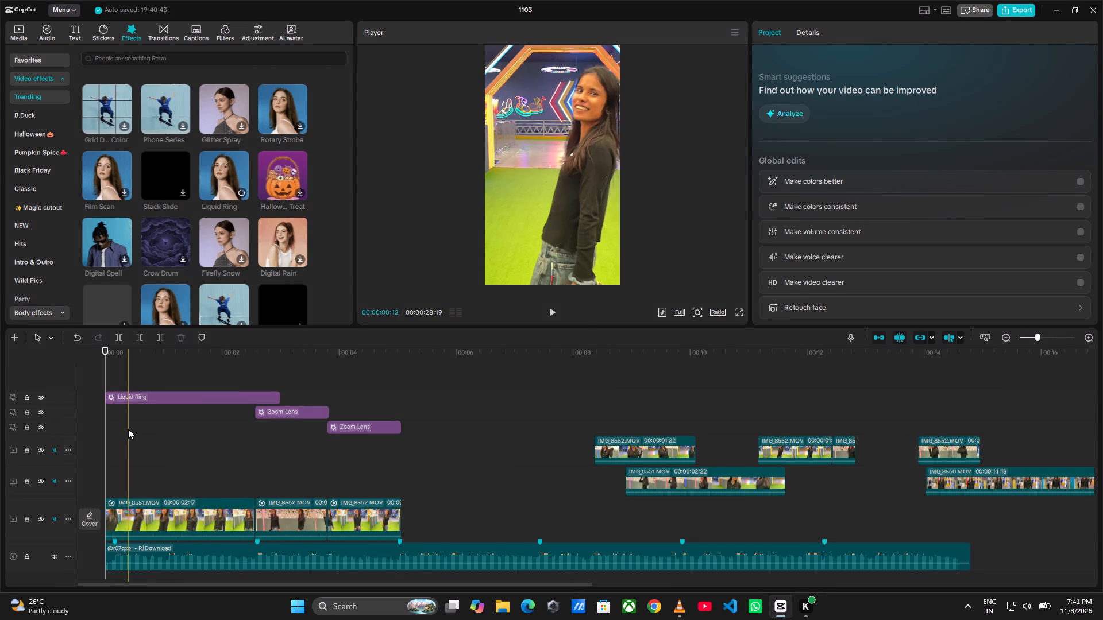
key("space")
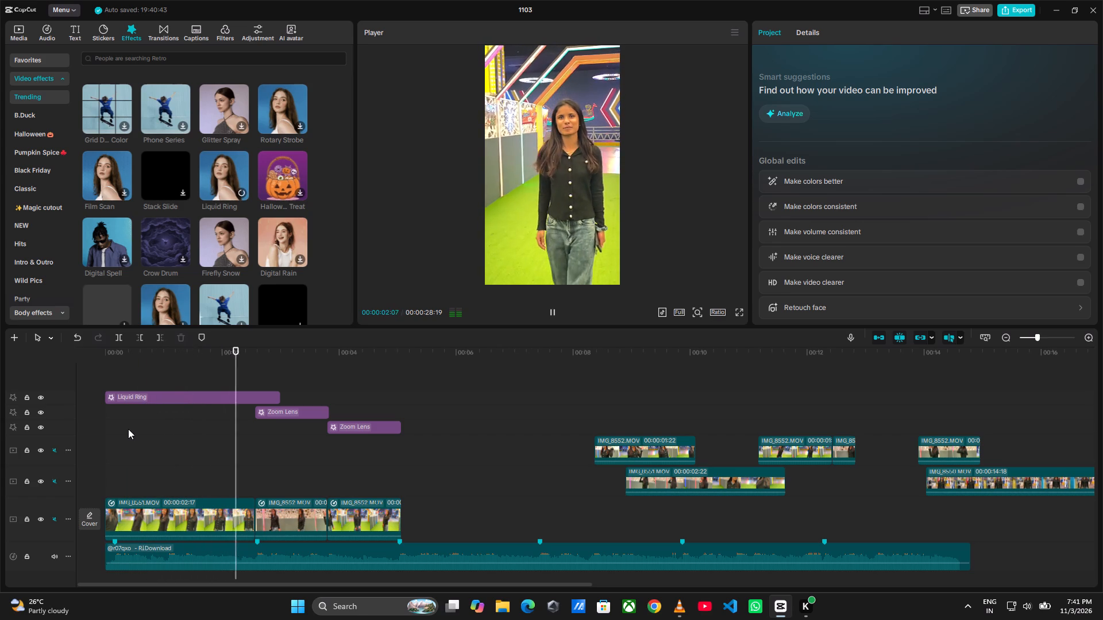
left_click(128, 429)
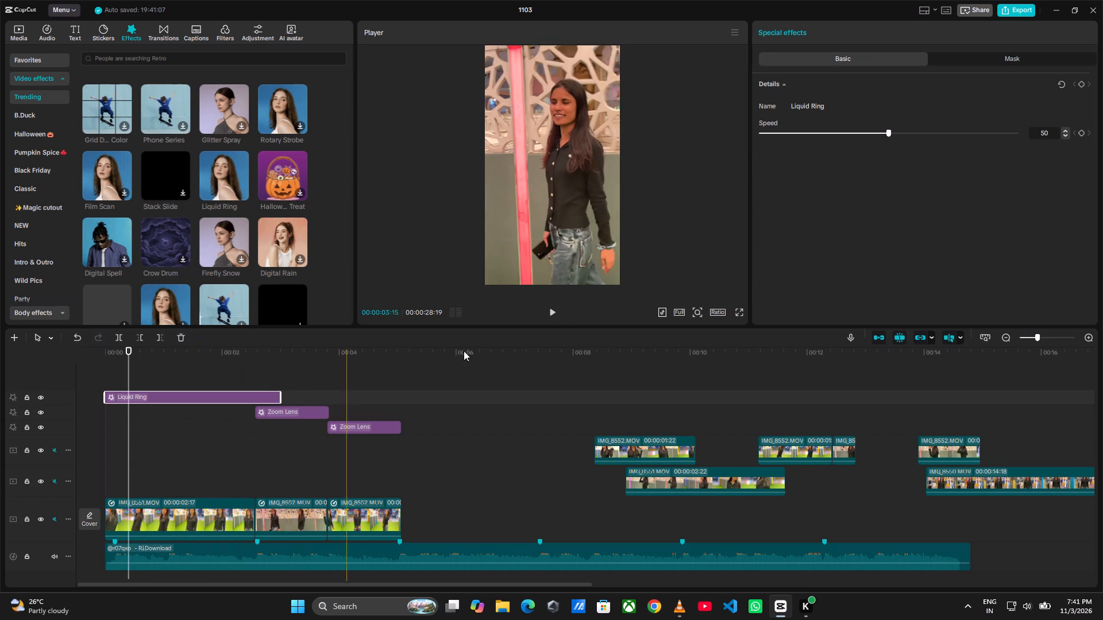
left_click(136, 449)
left_click_drag(136, 449, 52, 452)
key("space")
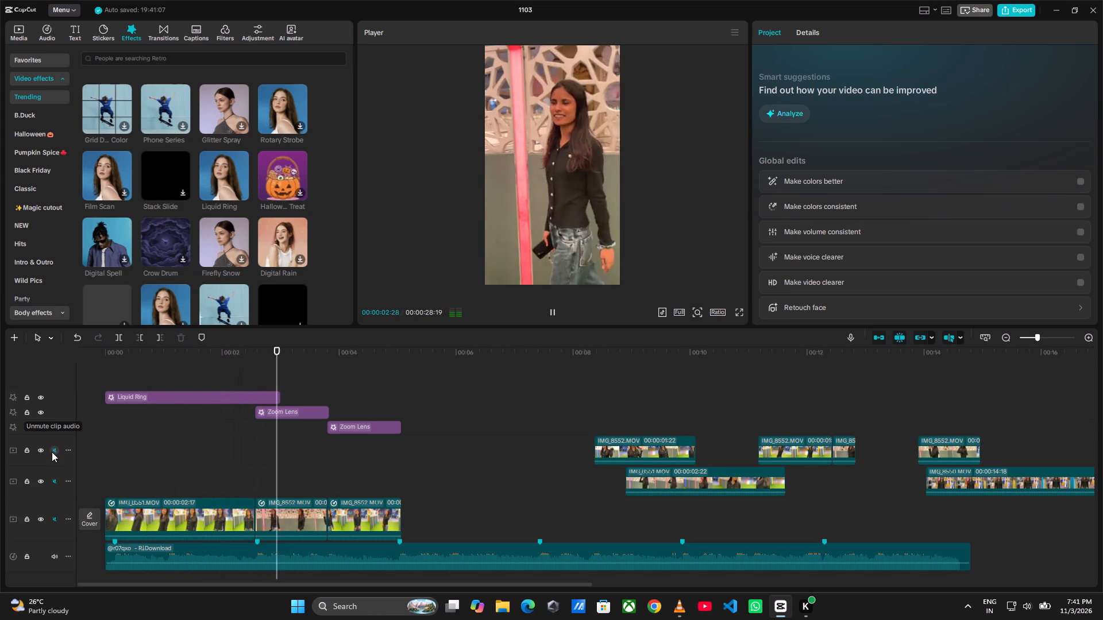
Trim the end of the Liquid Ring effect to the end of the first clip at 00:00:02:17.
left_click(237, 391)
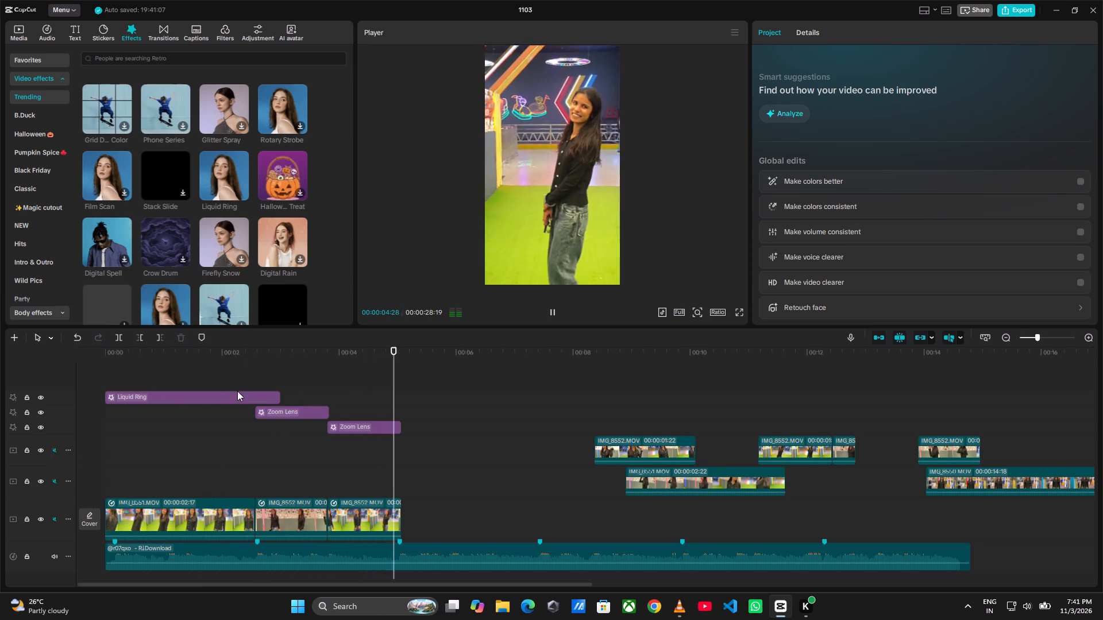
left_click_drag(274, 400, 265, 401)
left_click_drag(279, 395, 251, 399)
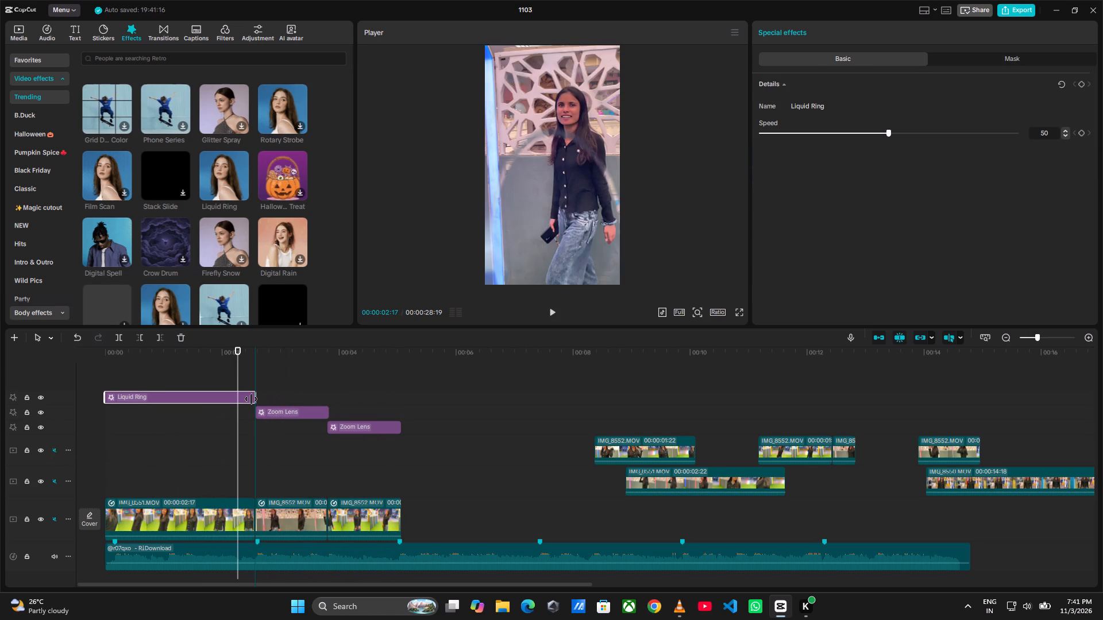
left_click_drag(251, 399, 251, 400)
Play the timeline from the beginning to check the trimmed Liquid Ring effect against the music.
left_click(136, 445)
left_click_drag(136, 445, 67, 458)
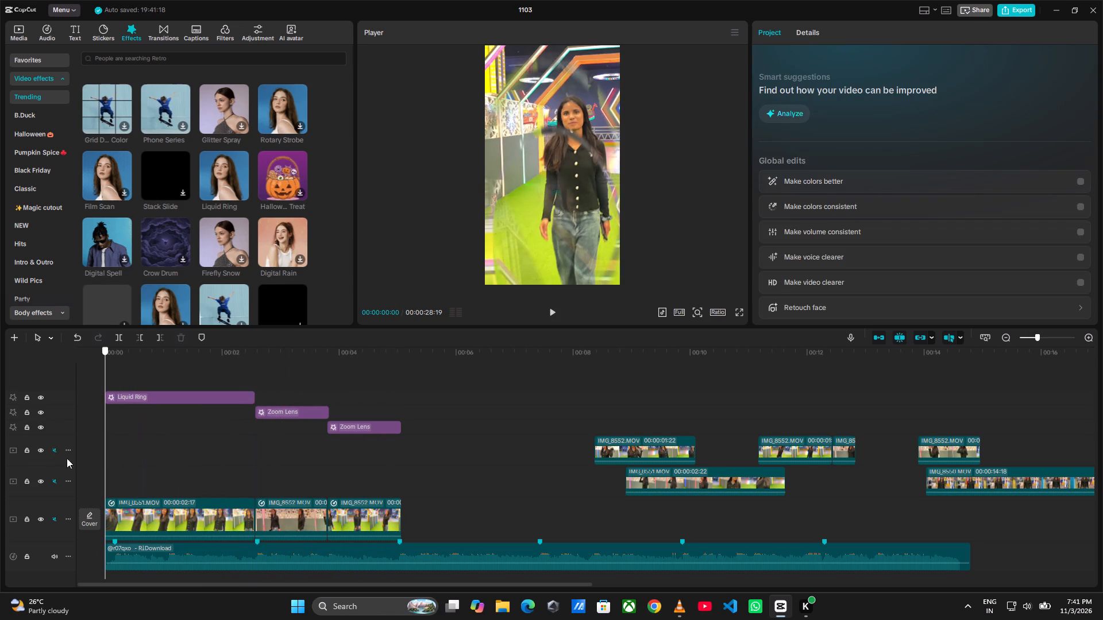
left_click_drag(67, 458, 32, 455)
key("space")
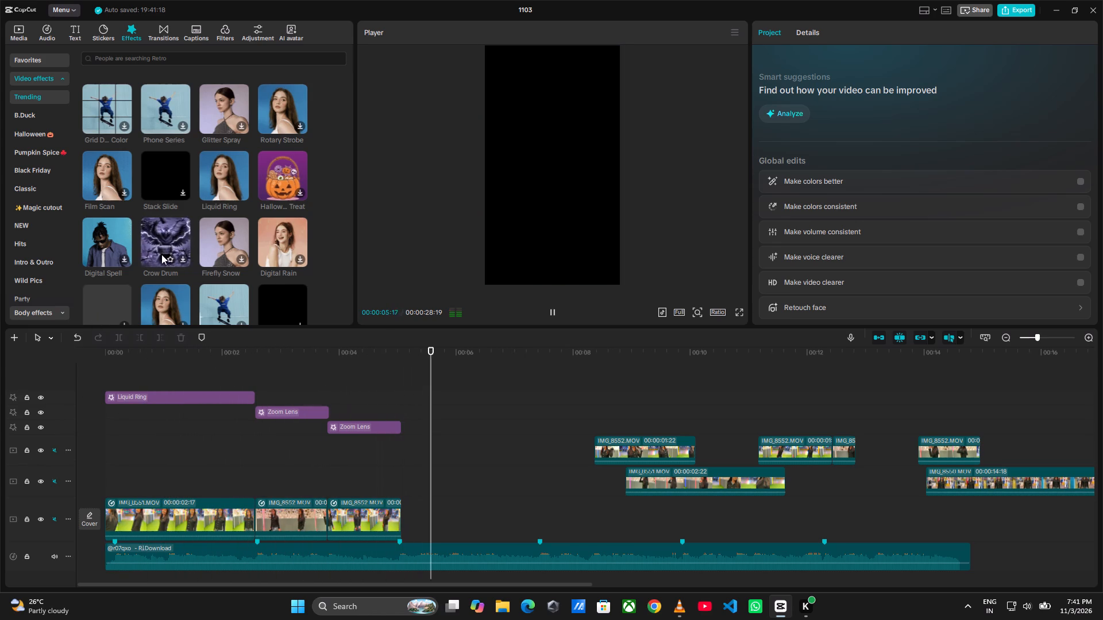
Add the trending Aural Zoom effect on a new track at the start of the timeline.
scroll(159, 274, "down", 2)
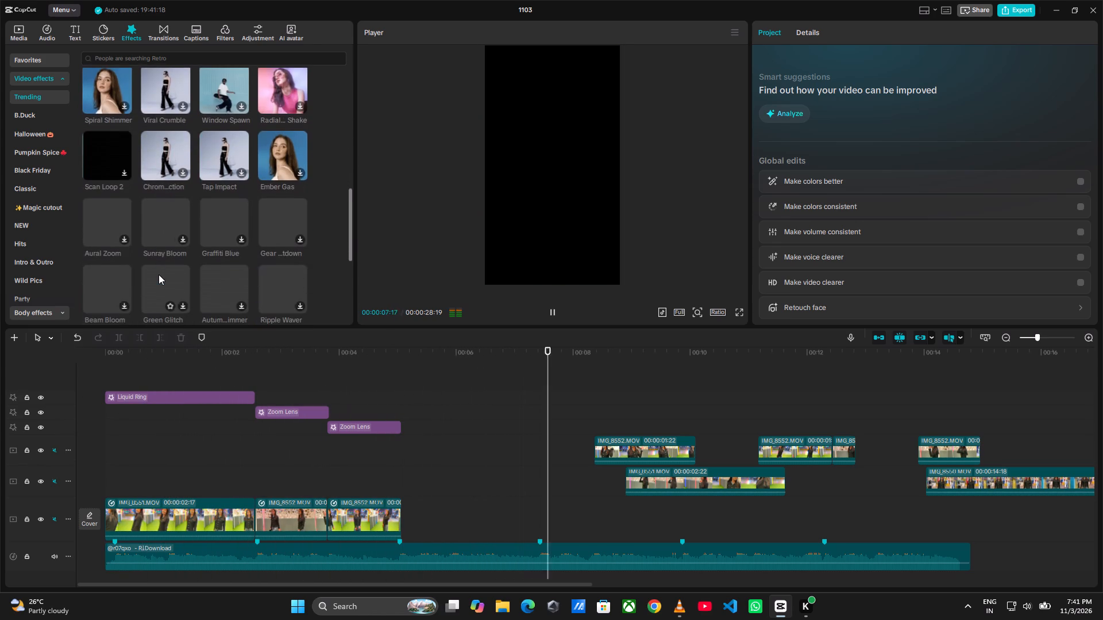
scroll(159, 274, "down", 1)
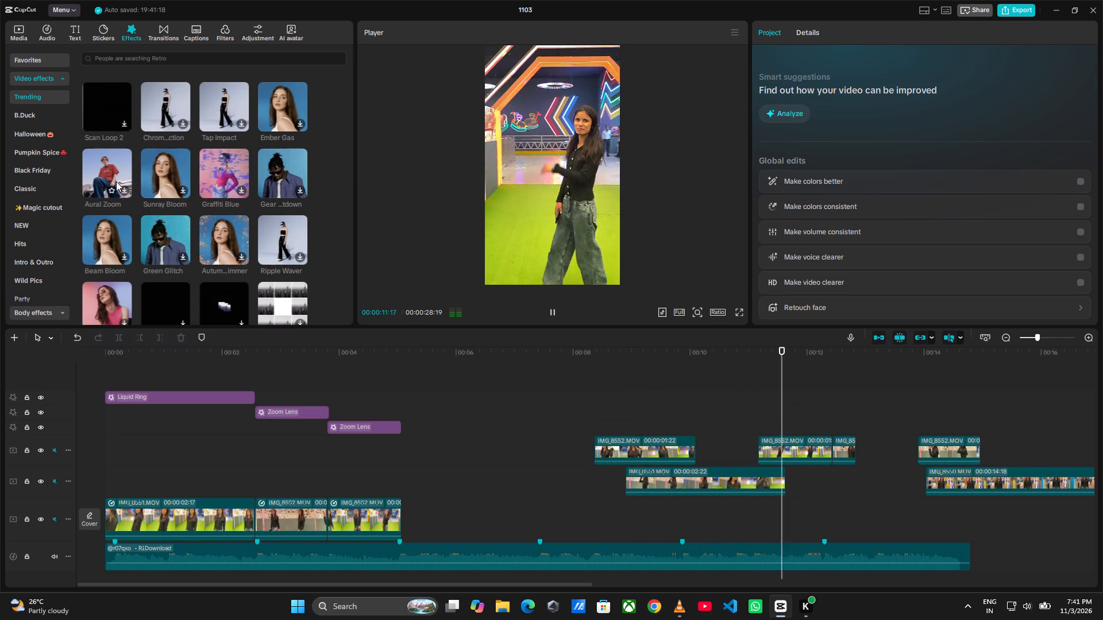
left_click_drag(100, 179, 101, 369)
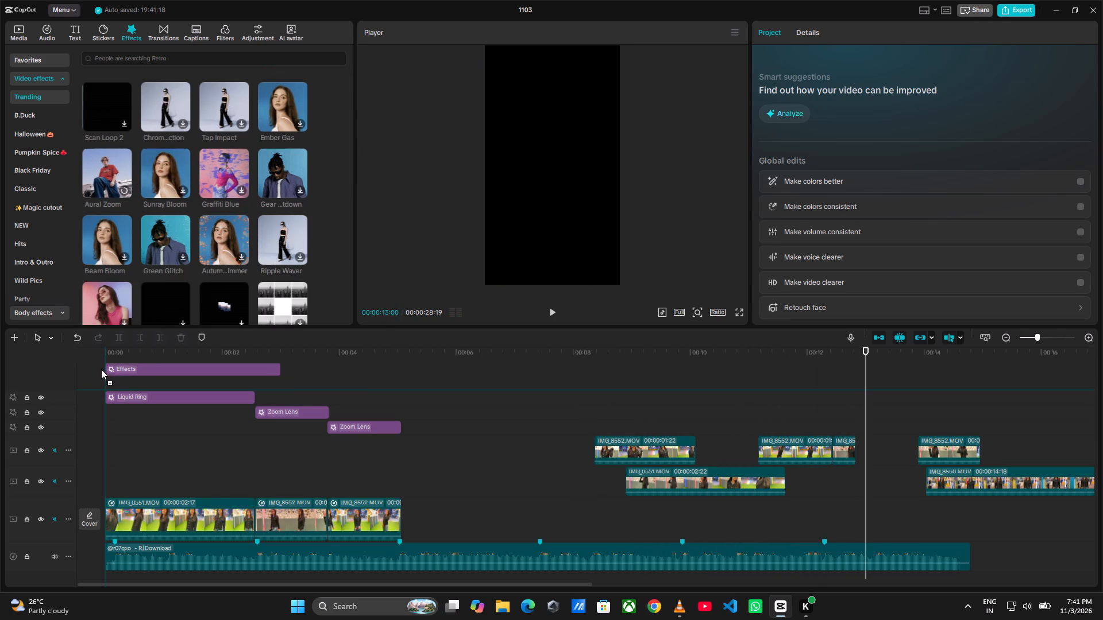
left_click_drag(101, 369, 98, 370)
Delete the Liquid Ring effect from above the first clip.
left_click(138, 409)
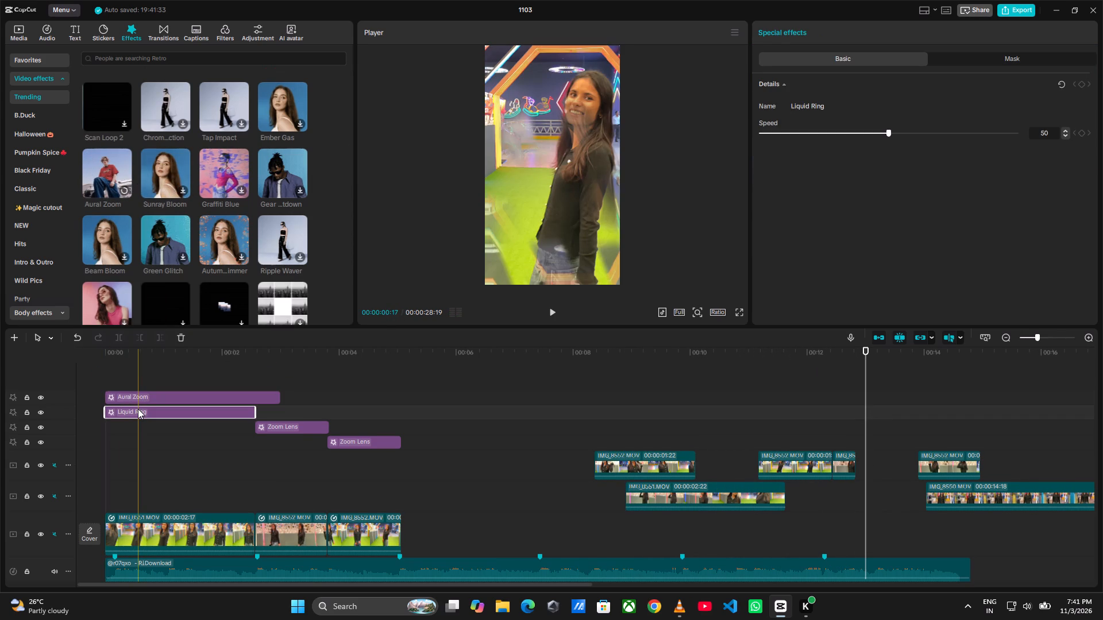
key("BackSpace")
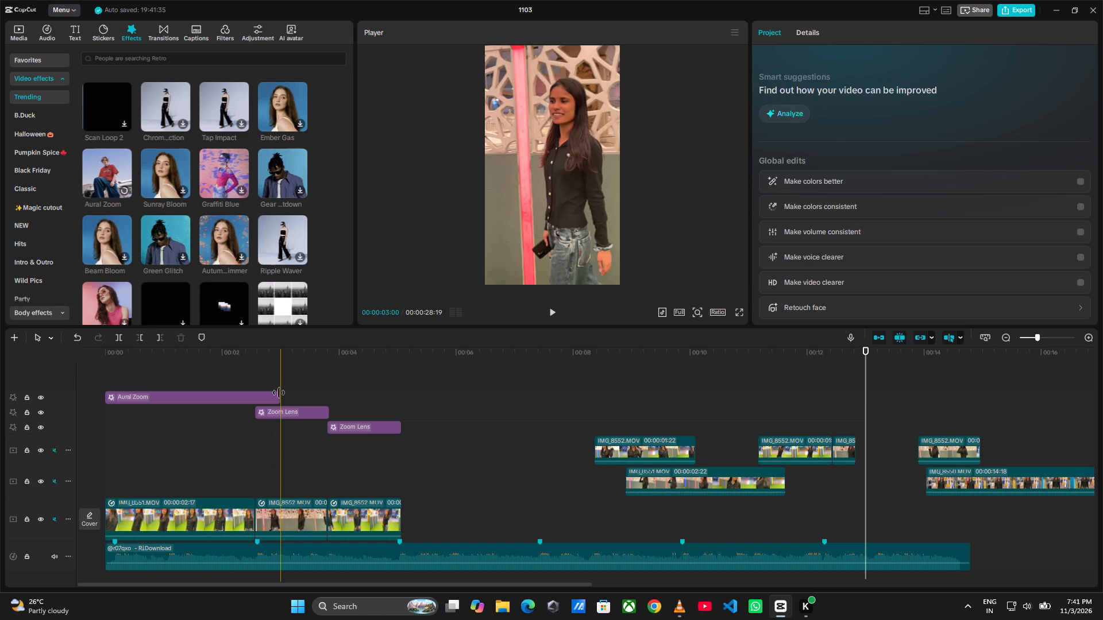
Split the Aural Zoom effect at the first clip's end, 00:00:02:17, and delete the part after it.
left_click(279, 393)
left_click_drag(279, 393, 252, 400)
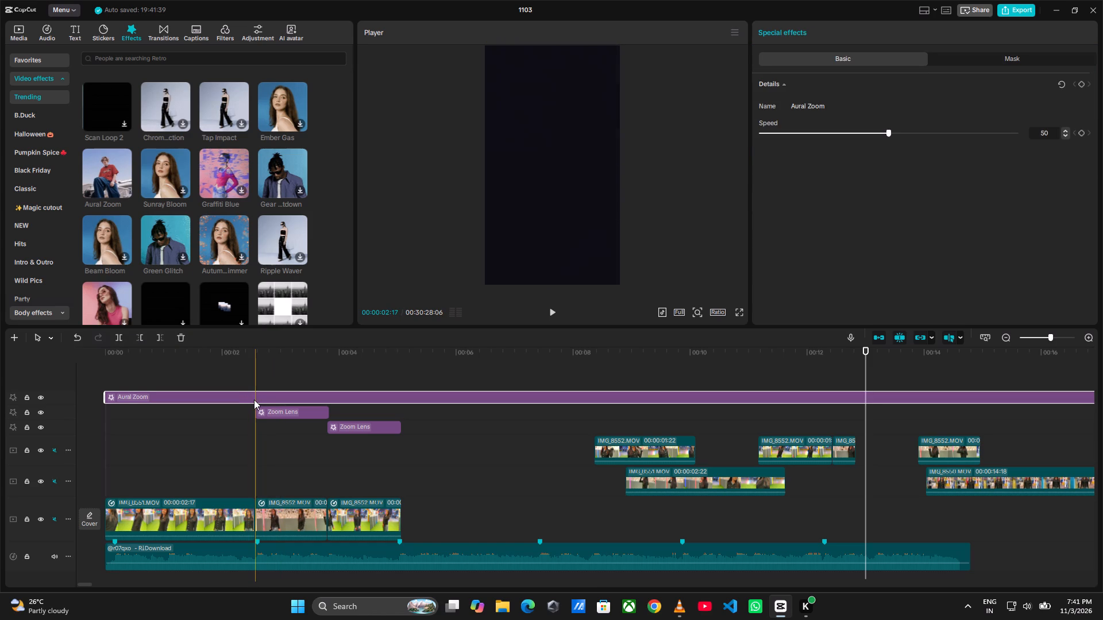
key("b")
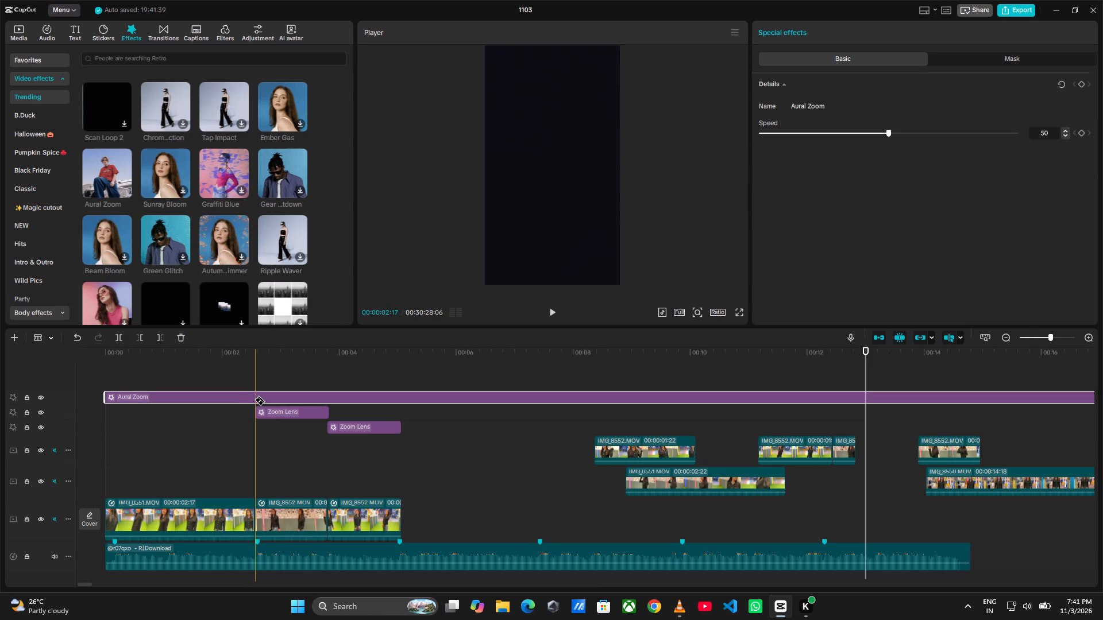
left_click(254, 400)
key("a")
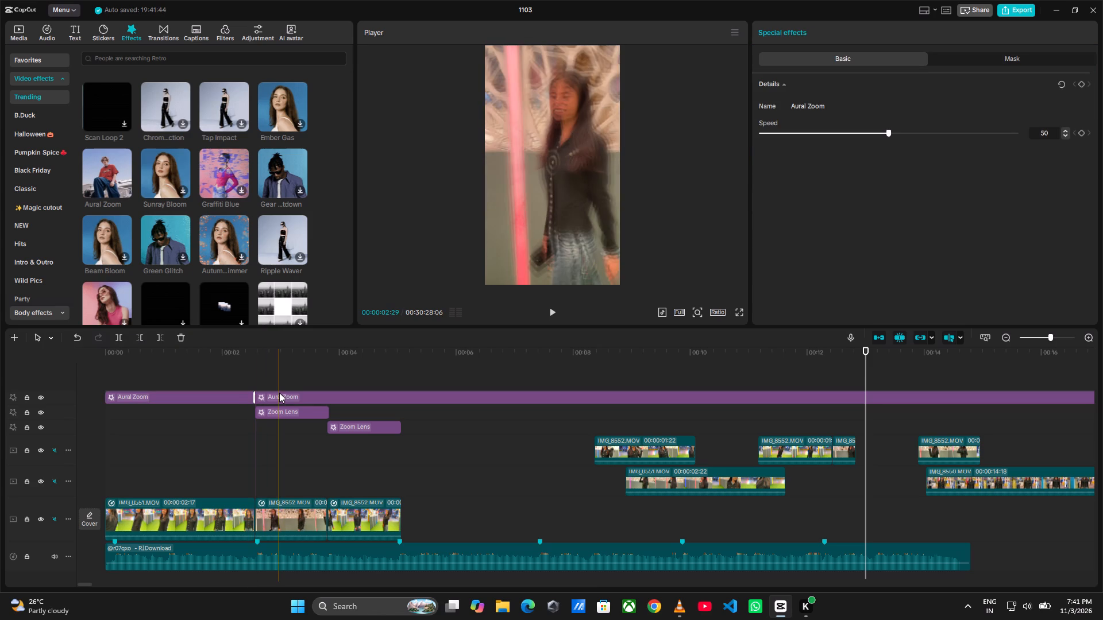
key("BackSpace")
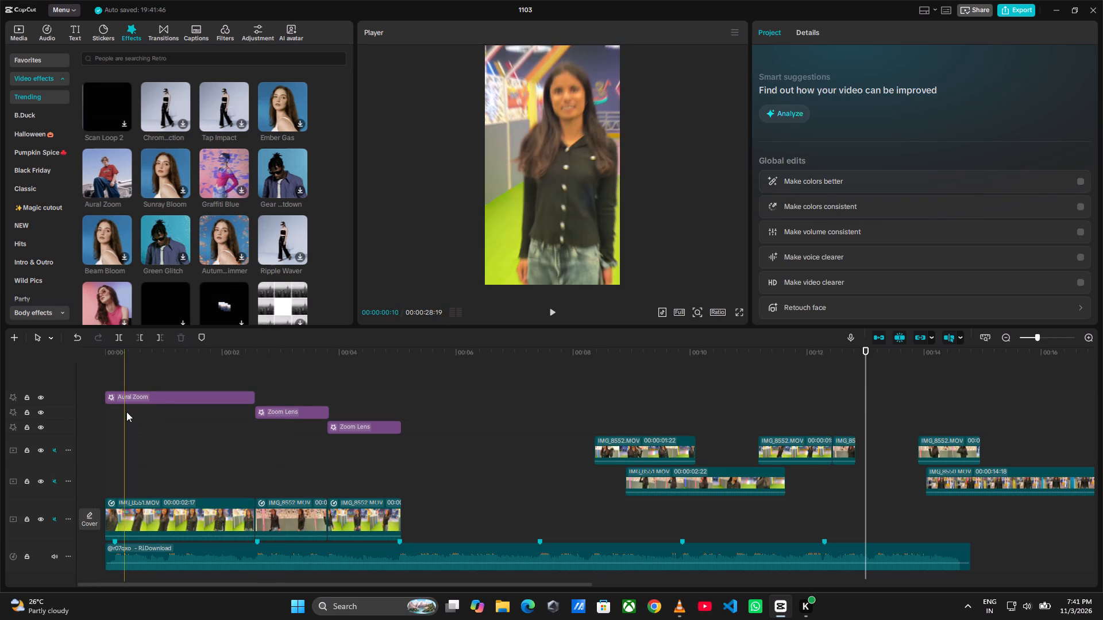
Play the timeline from the beginning twice to check the Aural Zoom effect on the first clip.
left_click(120, 379)
left_click_drag(120, 379, 60, 379)
key("space")
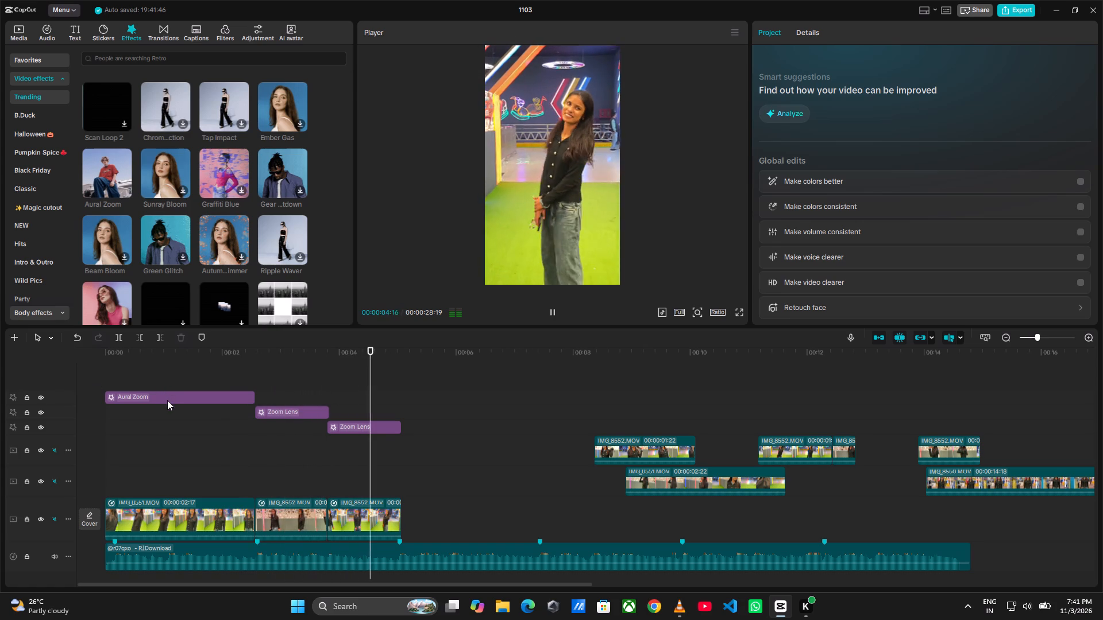
left_click(117, 377)
left_click_drag(117, 377, 38, 377)
key("space")
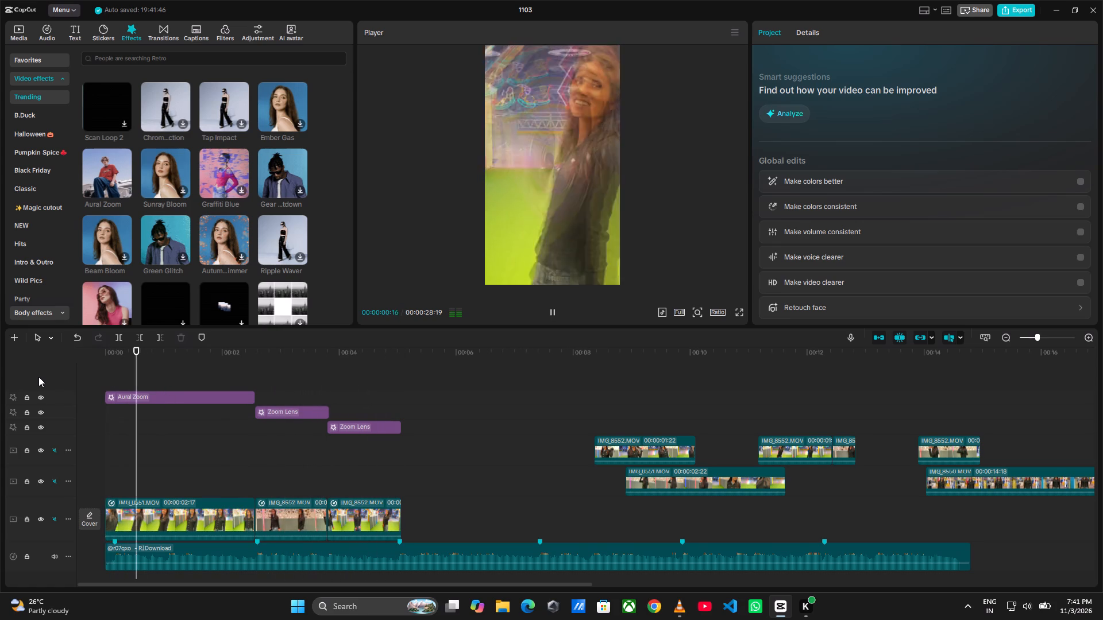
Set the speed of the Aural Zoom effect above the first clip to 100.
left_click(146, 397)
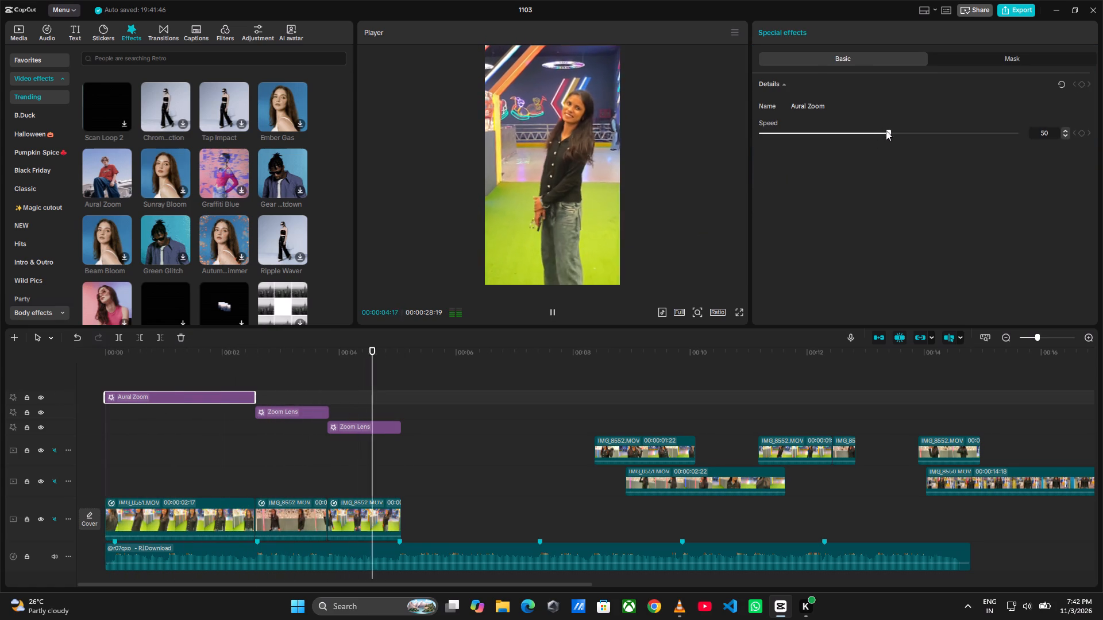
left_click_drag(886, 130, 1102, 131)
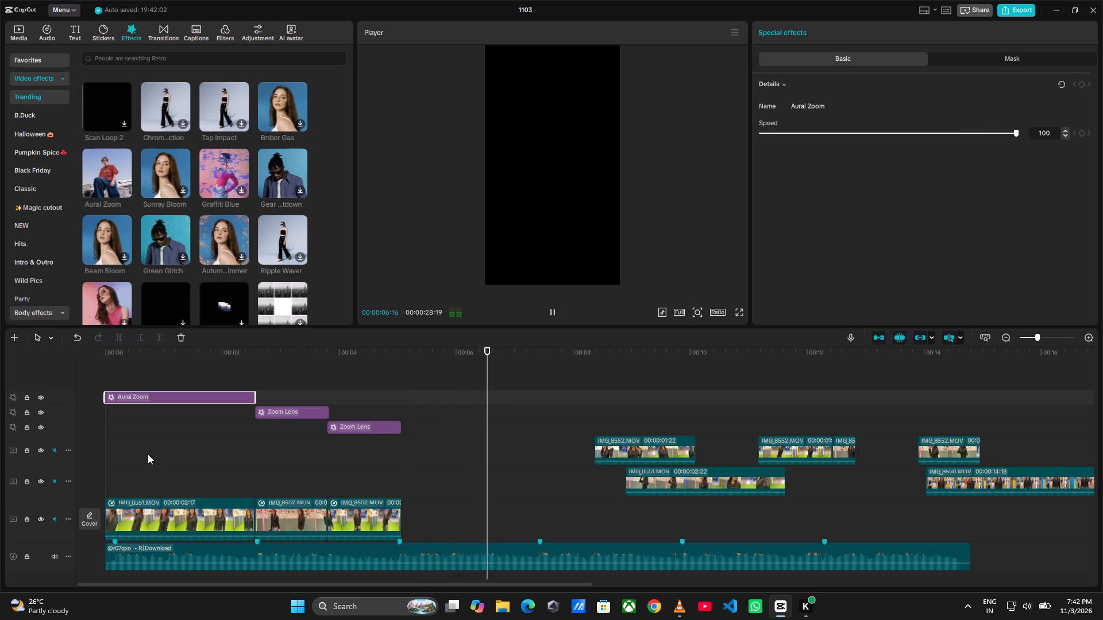
Play the timeline from the beginning to check the faster Aural Zoom effect on the first clip.
left_click(138, 443)
left_click_drag(138, 443, 48, 451)
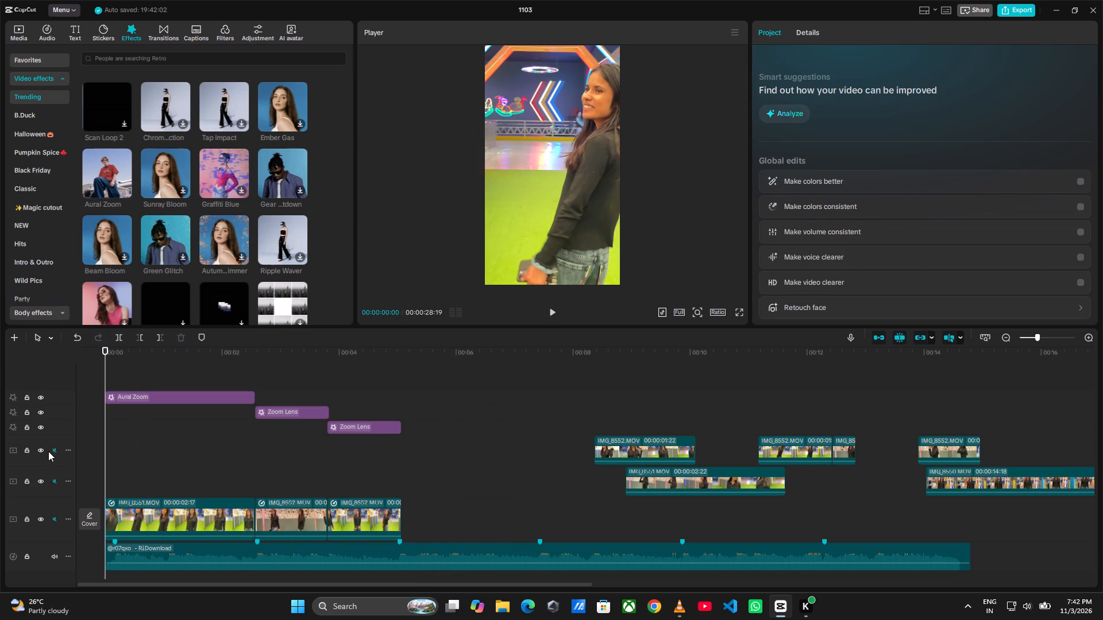
key("space")
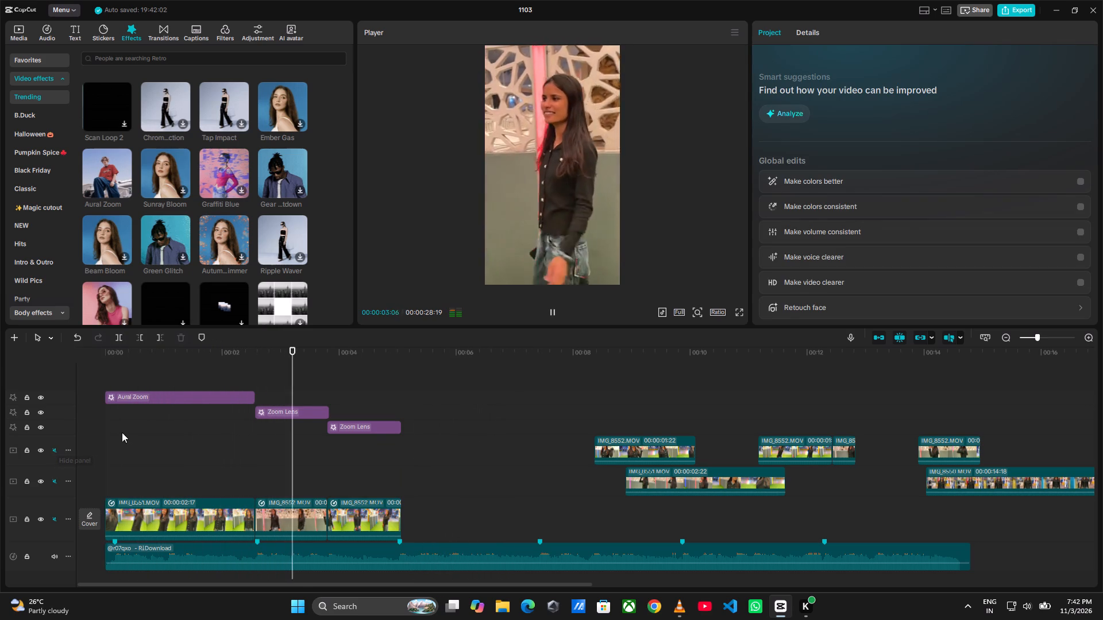
Delete the Aural Zoom effect from above the first clip.
left_click(166, 396)
key("BackSpace")
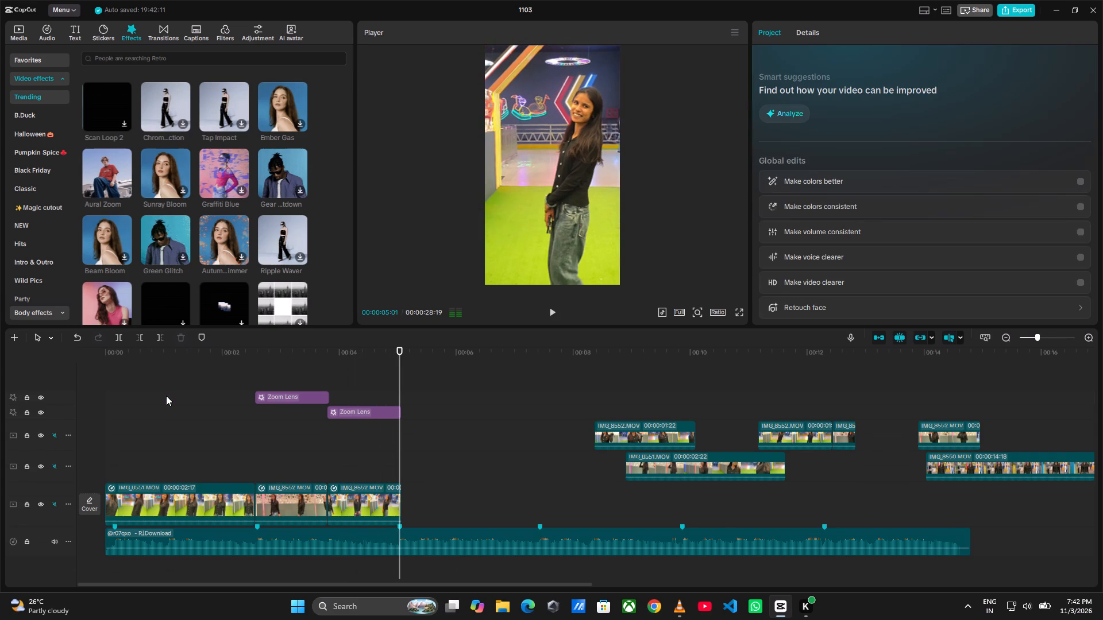
Search the video effects for OPEN and browse the results for an opening effect.
scroll(190, 251, "down", 1)
scroll(190, 251, "up", 2)
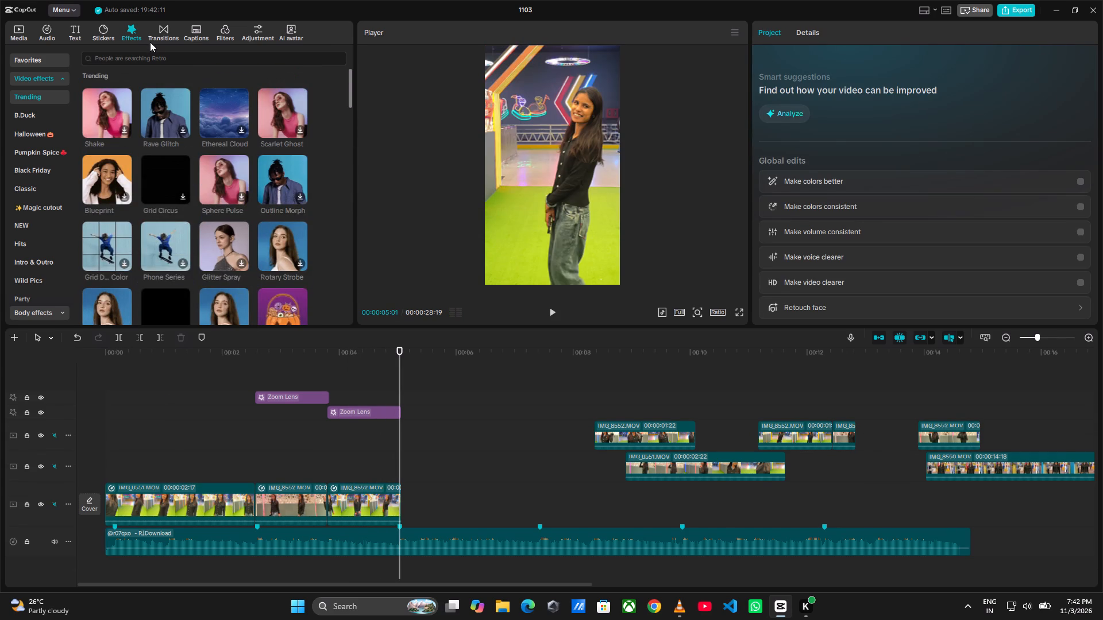
left_click(146, 54)
type("OPEN")
key("Return")
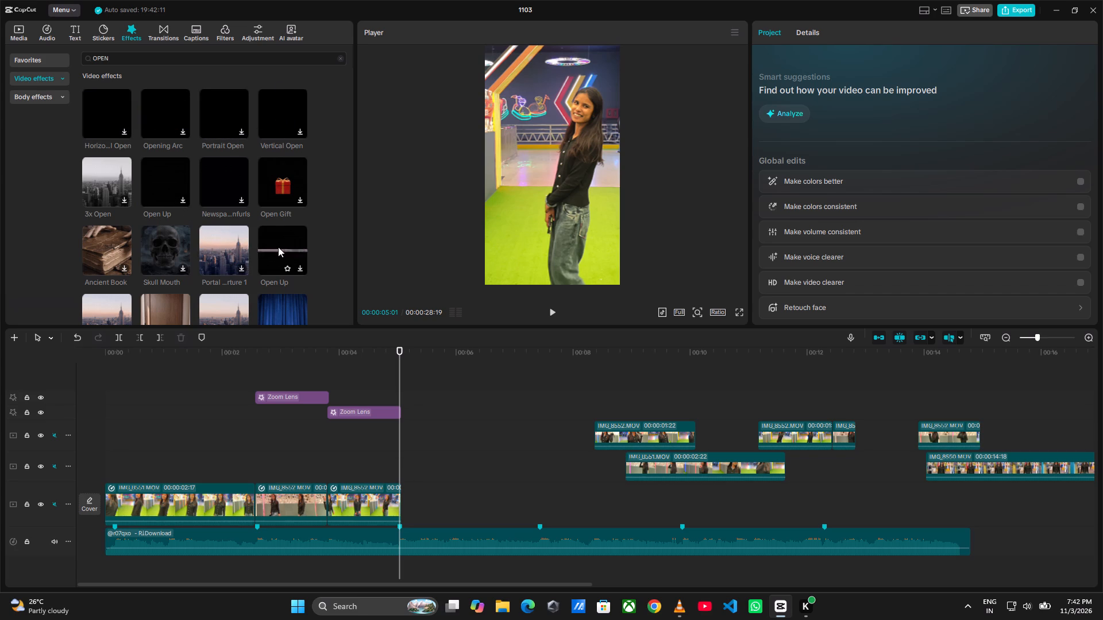
scroll(223, 263, "down", 1)
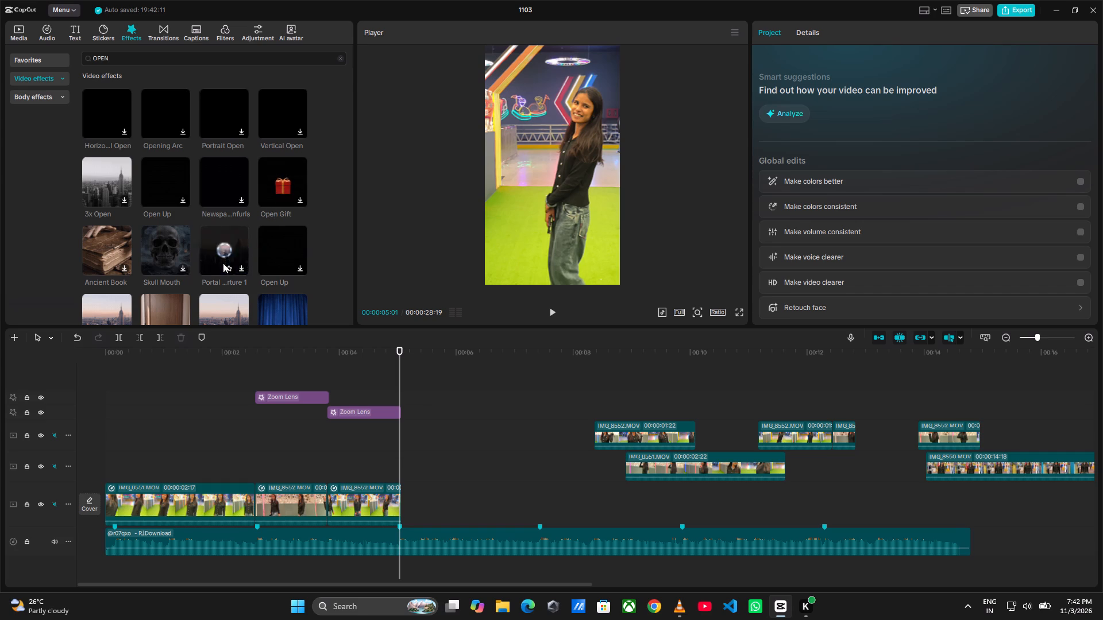
scroll(223, 263, "down", 1)
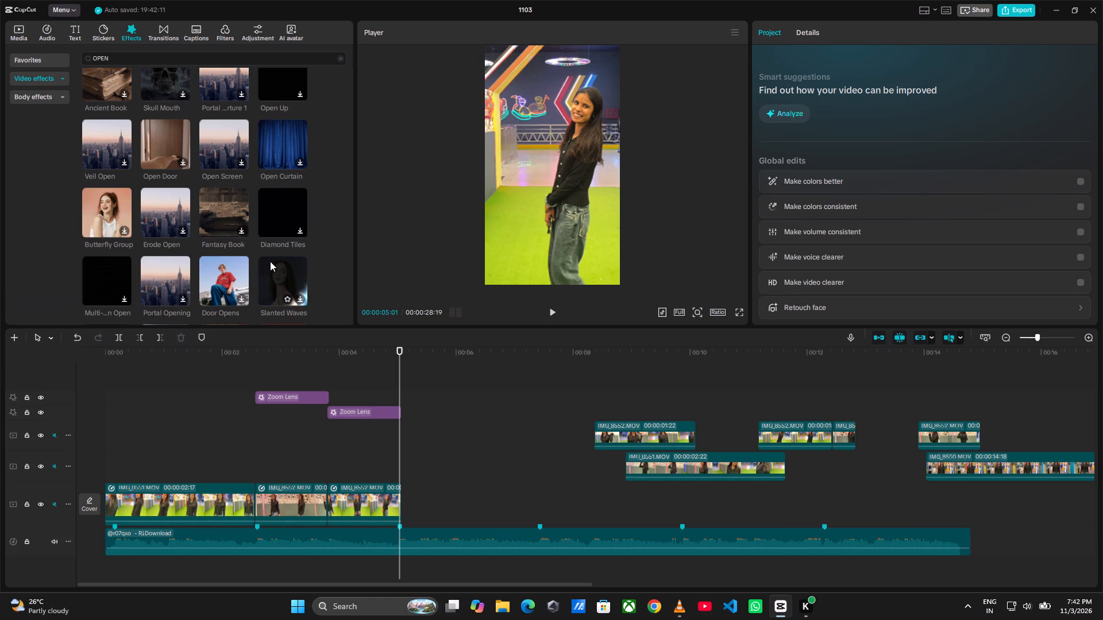
scroll(270, 261, "down", 1)
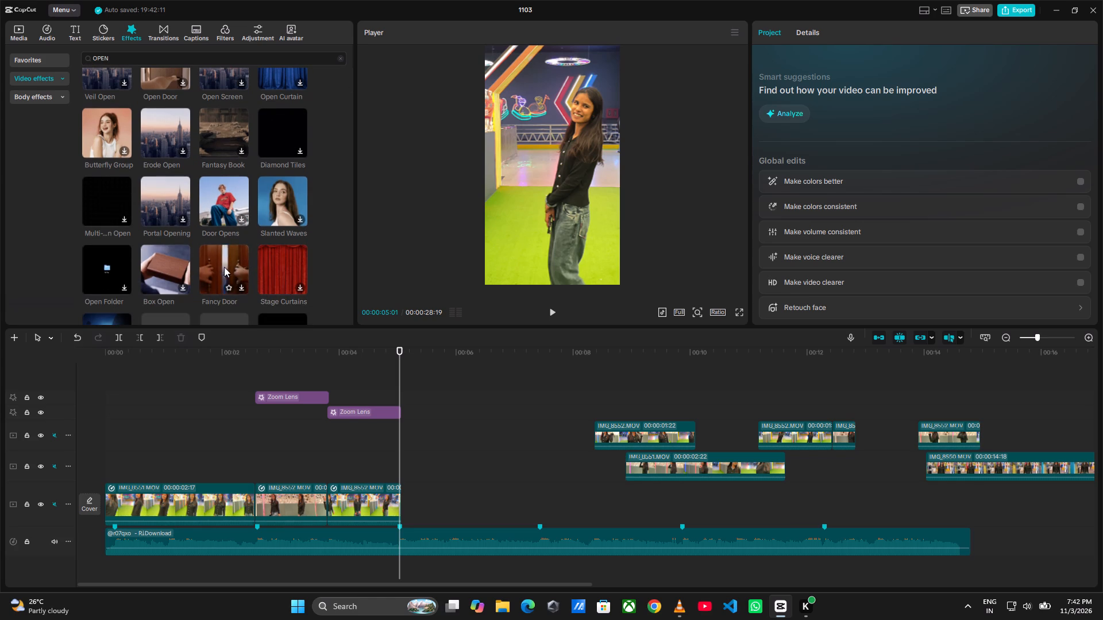
scroll(134, 268, "down", 1)
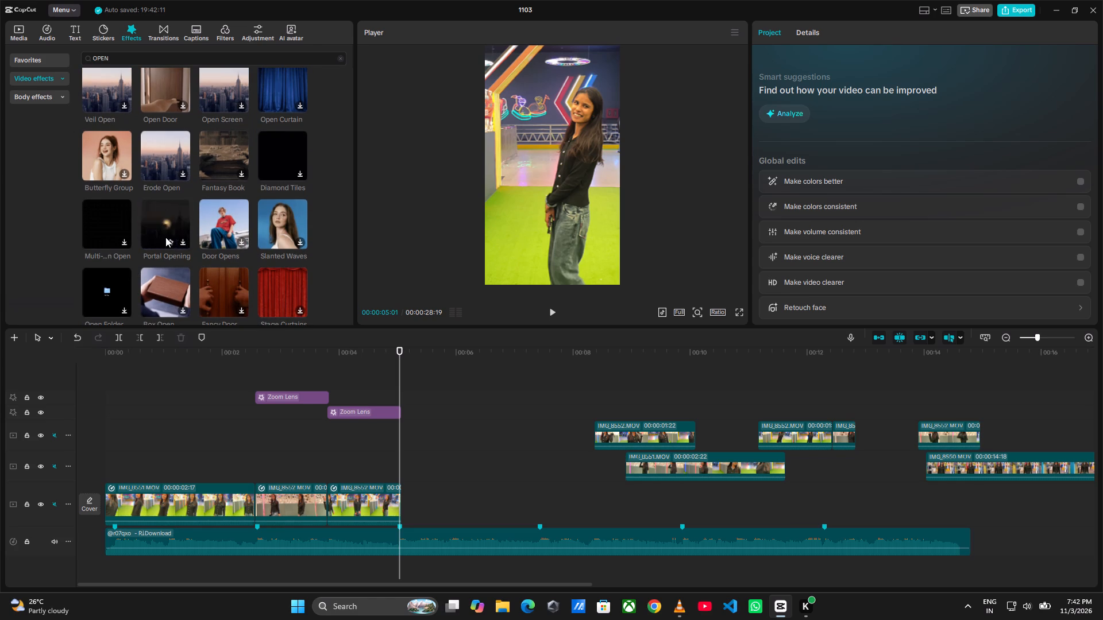
scroll(190, 219, "up", 2)
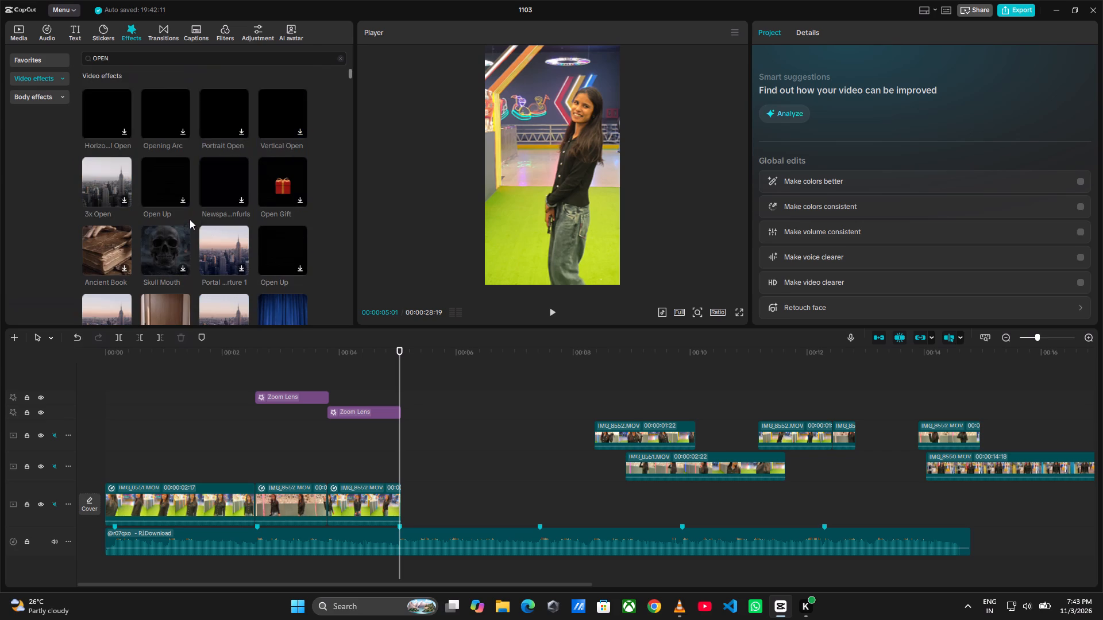
scroll(190, 219, "up", 1)
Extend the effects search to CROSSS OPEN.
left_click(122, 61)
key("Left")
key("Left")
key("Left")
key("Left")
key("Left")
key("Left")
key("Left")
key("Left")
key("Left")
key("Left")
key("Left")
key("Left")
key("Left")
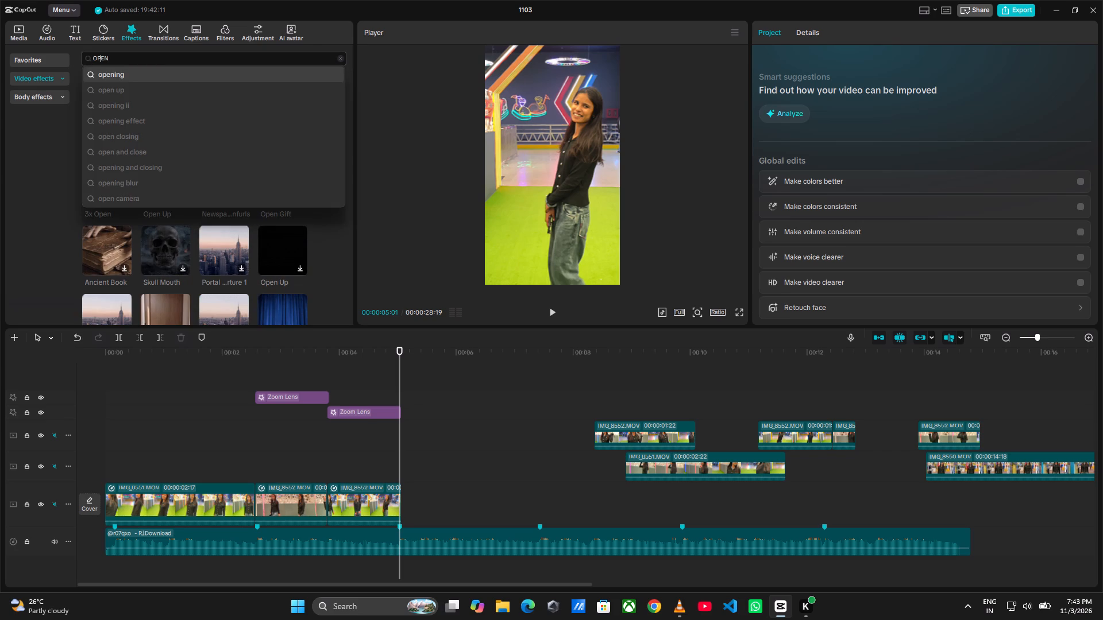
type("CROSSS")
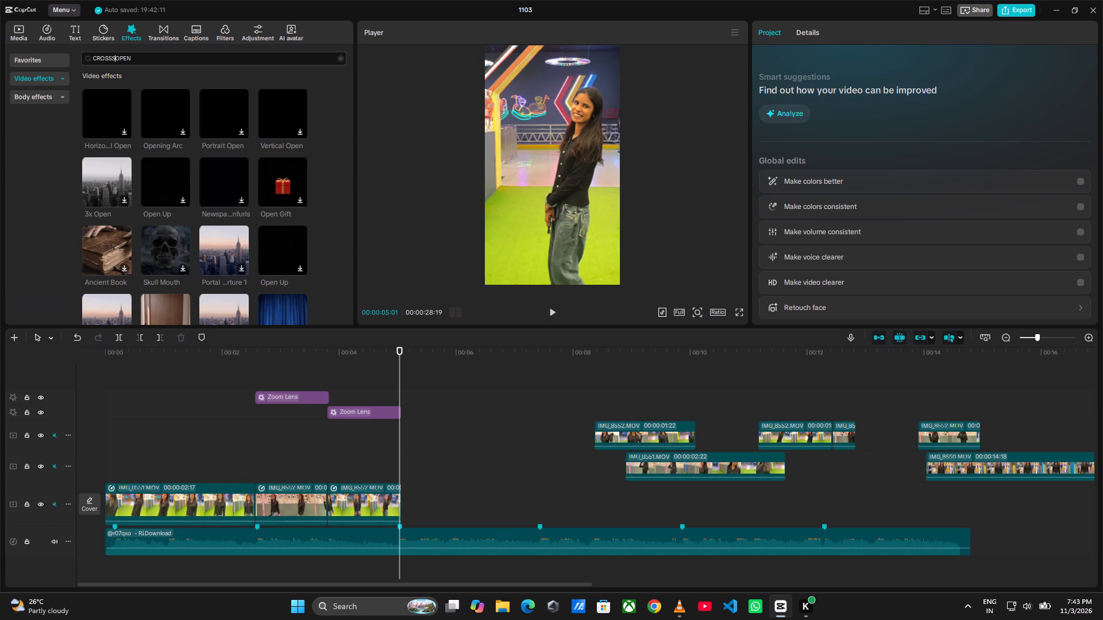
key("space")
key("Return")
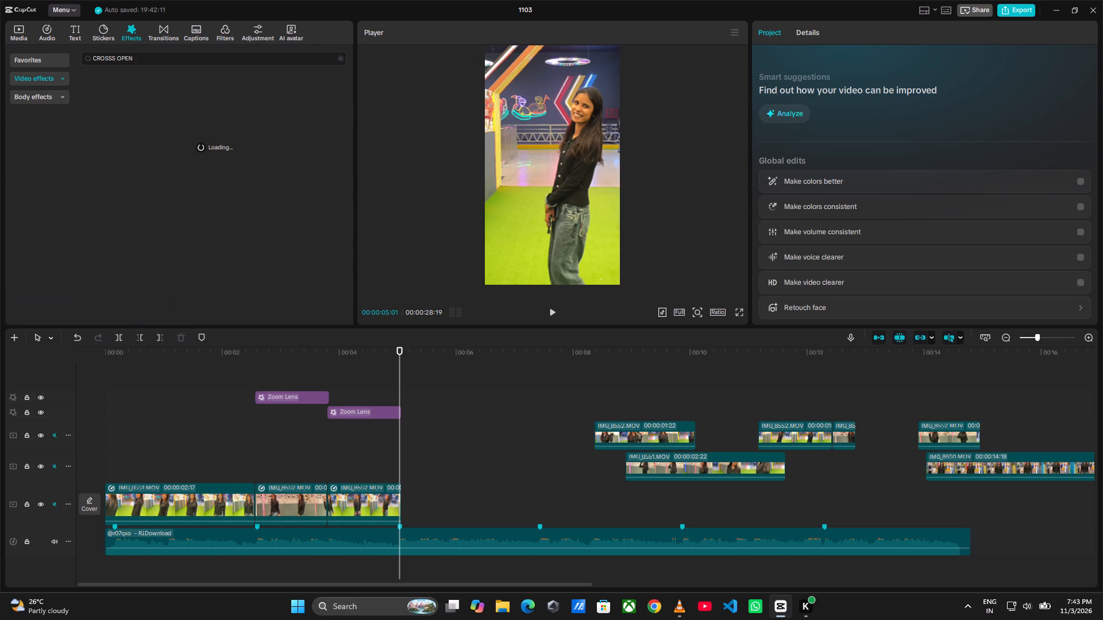
Correct the effects search to CROS OPEN and browse the results for an opening effect.
key("Left")
key("Left")
key("Left")
left_click(122, 61)
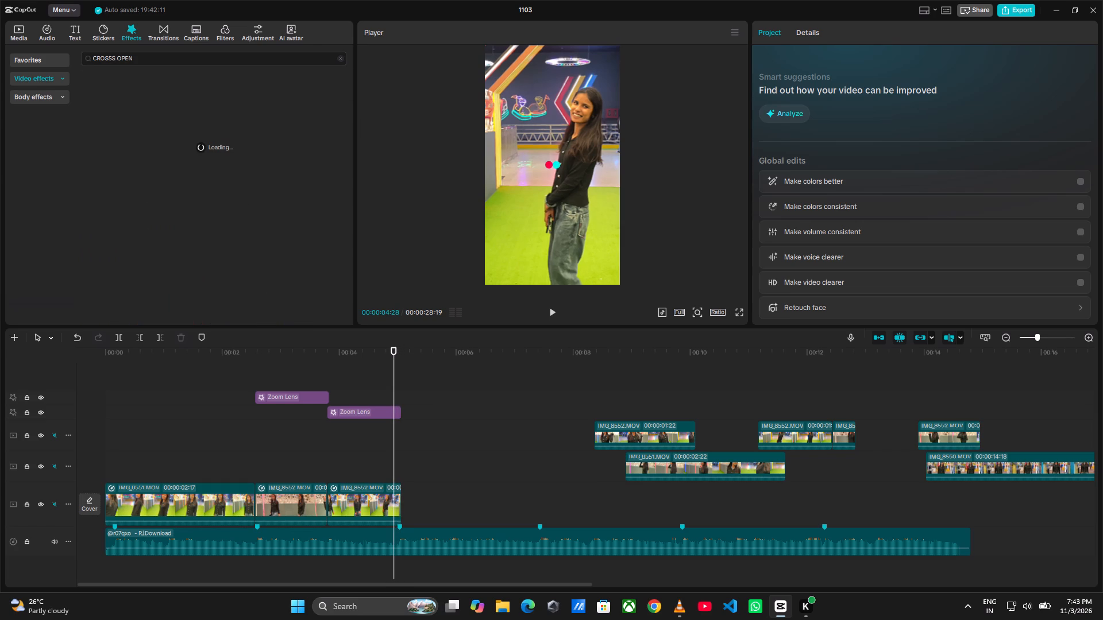
key("Left")
key("Left")
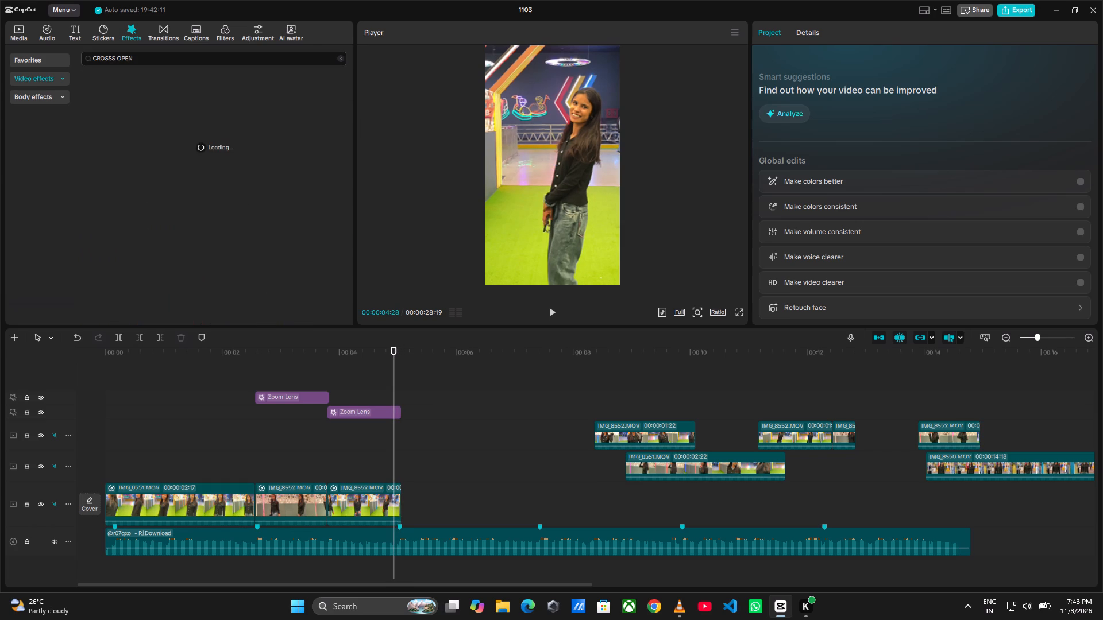
key("BackSpace")
key("BackSpace")
key("Return")
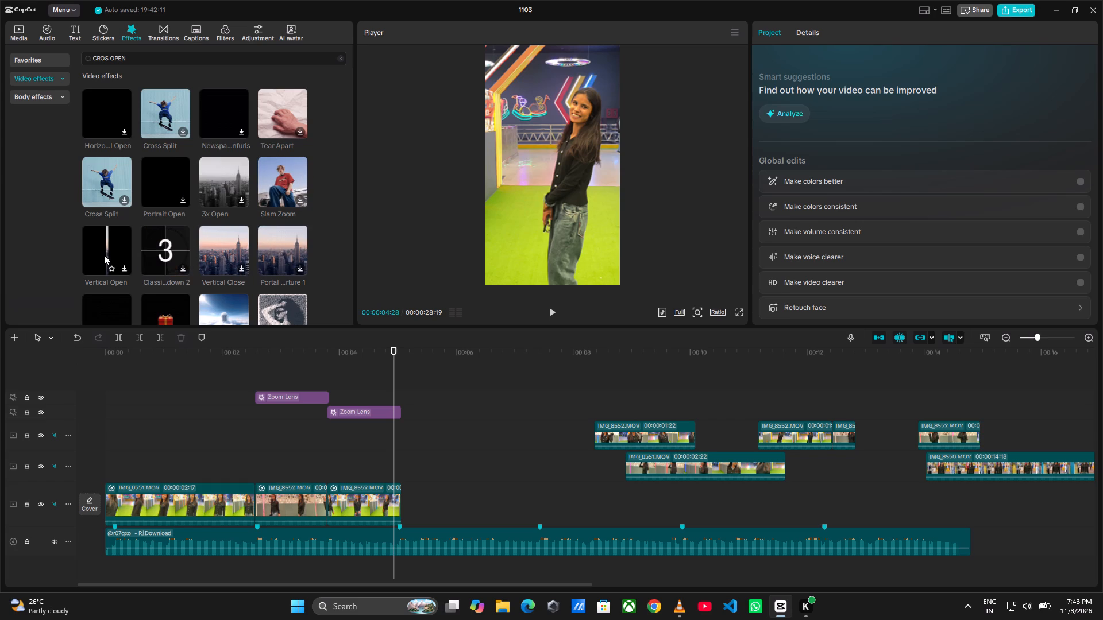
scroll(158, 259, "down", 1)
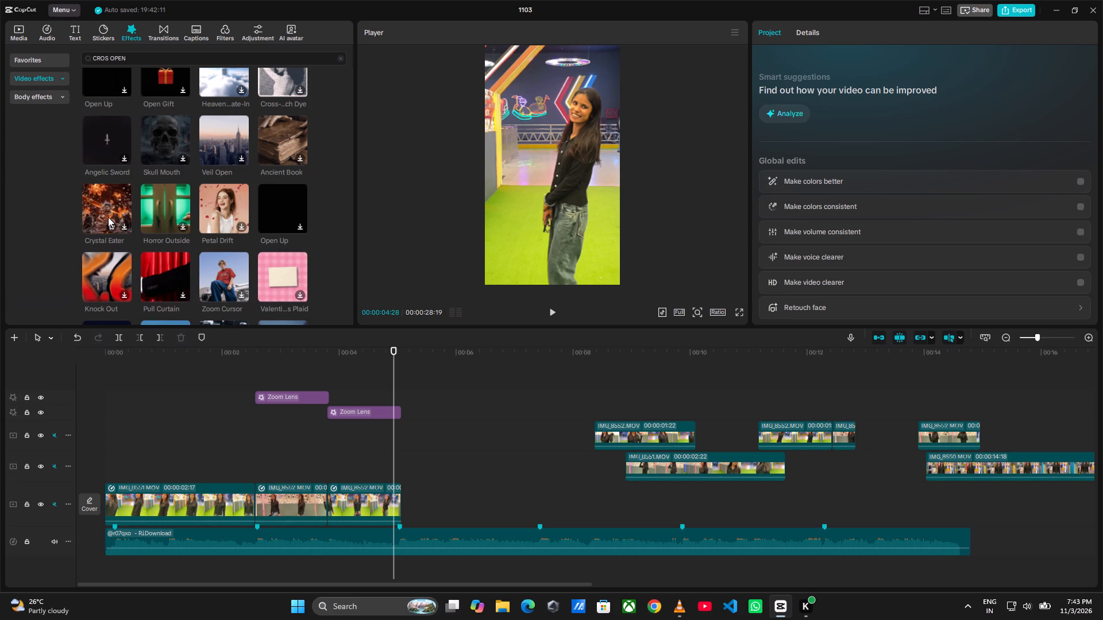
scroll(116, 270, "up", 3)
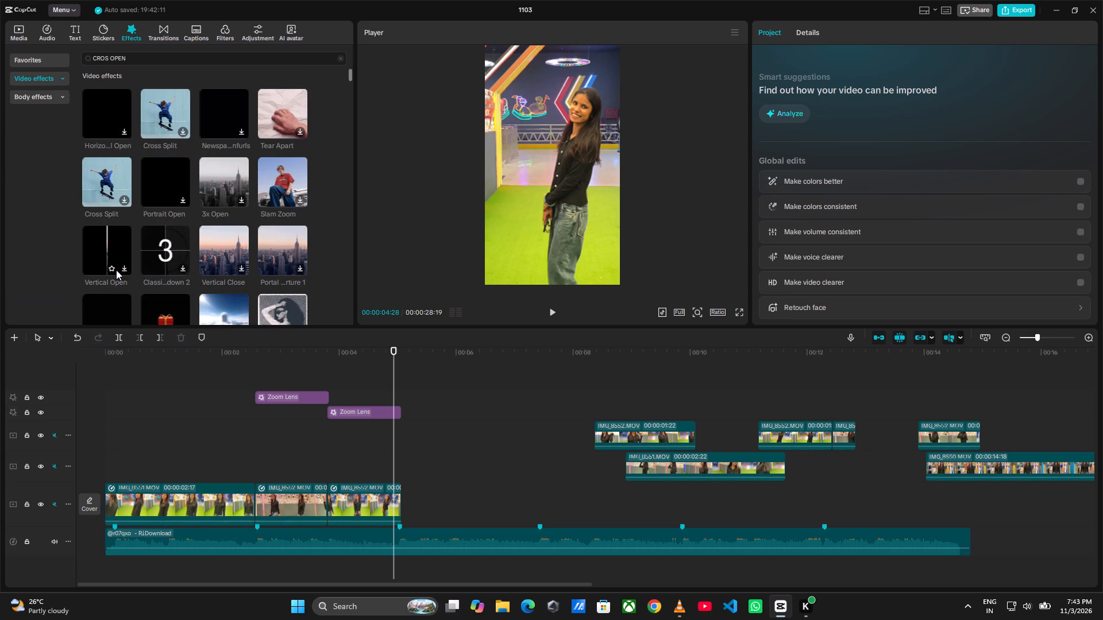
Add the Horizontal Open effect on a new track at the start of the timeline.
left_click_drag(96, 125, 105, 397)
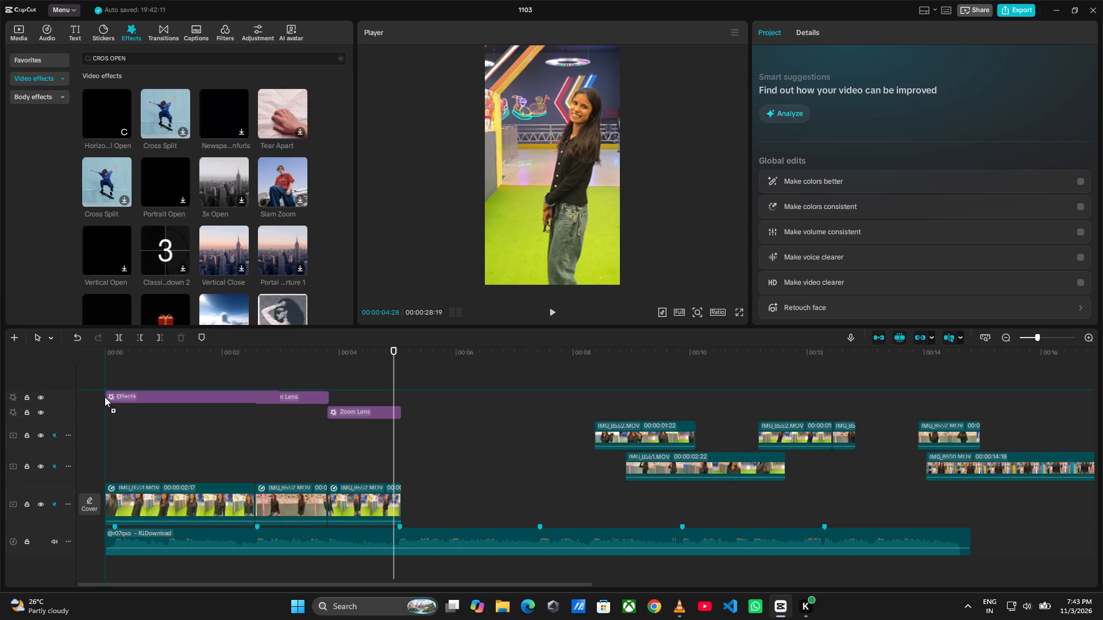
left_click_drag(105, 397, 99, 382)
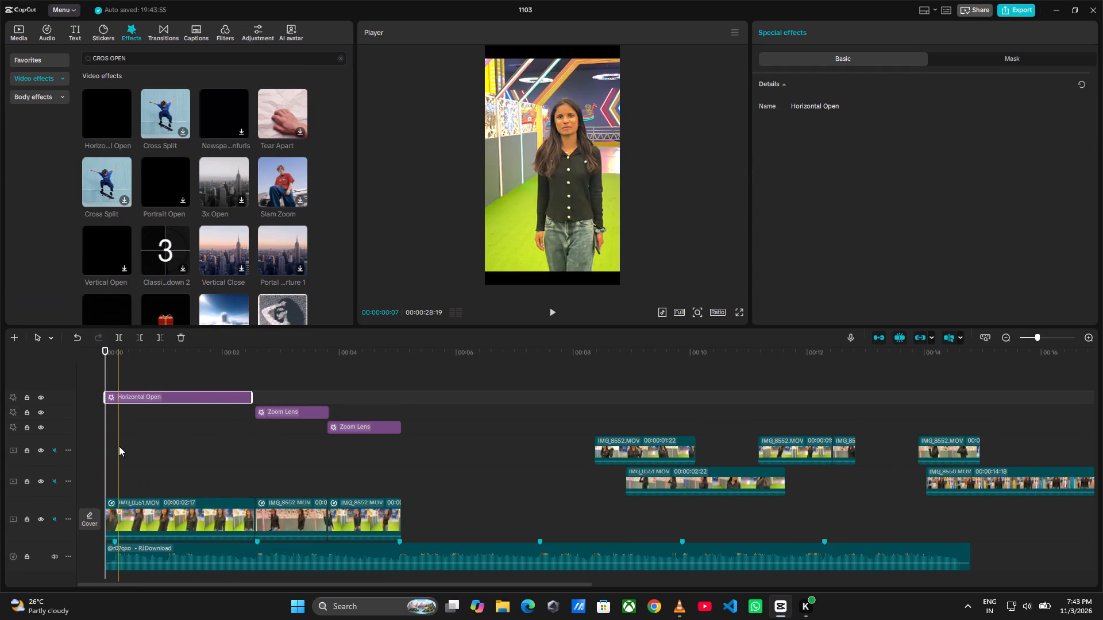
Play the timeline from the beginning to check the Horizontal Open effect on the first clip.
key("space")
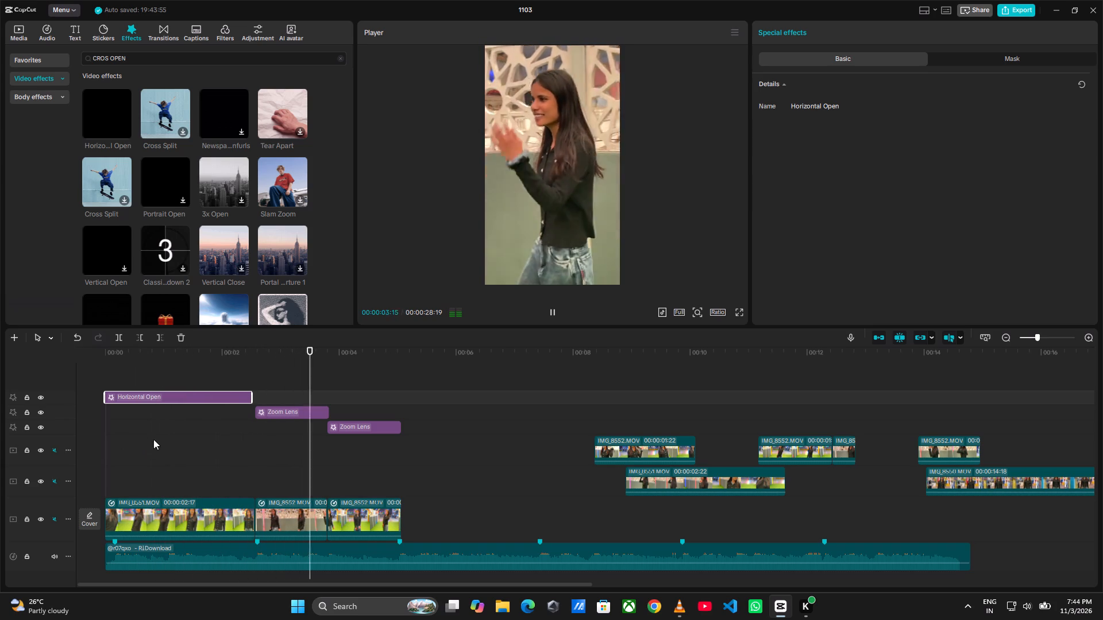
left_click(119, 420)
left_click_drag(119, 420, 72, 417)
key("space")
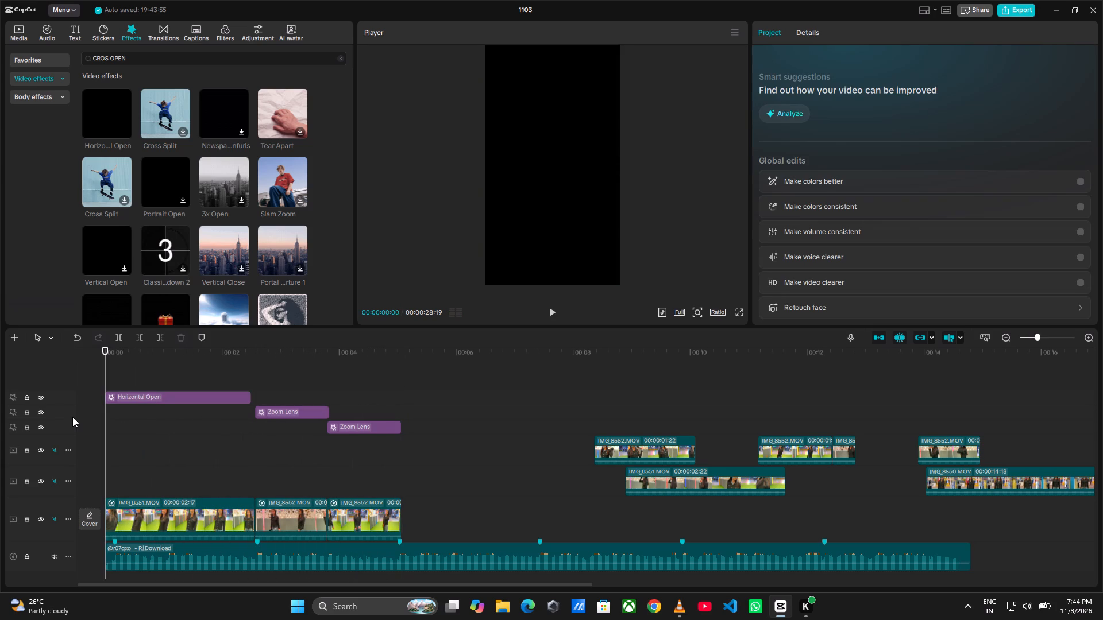
key("space")
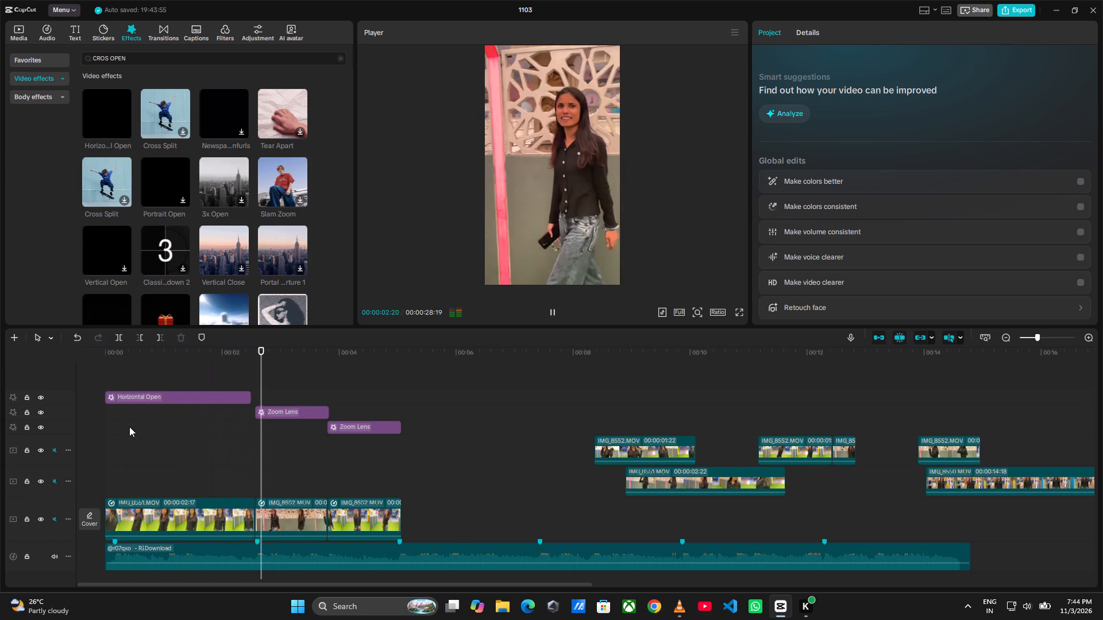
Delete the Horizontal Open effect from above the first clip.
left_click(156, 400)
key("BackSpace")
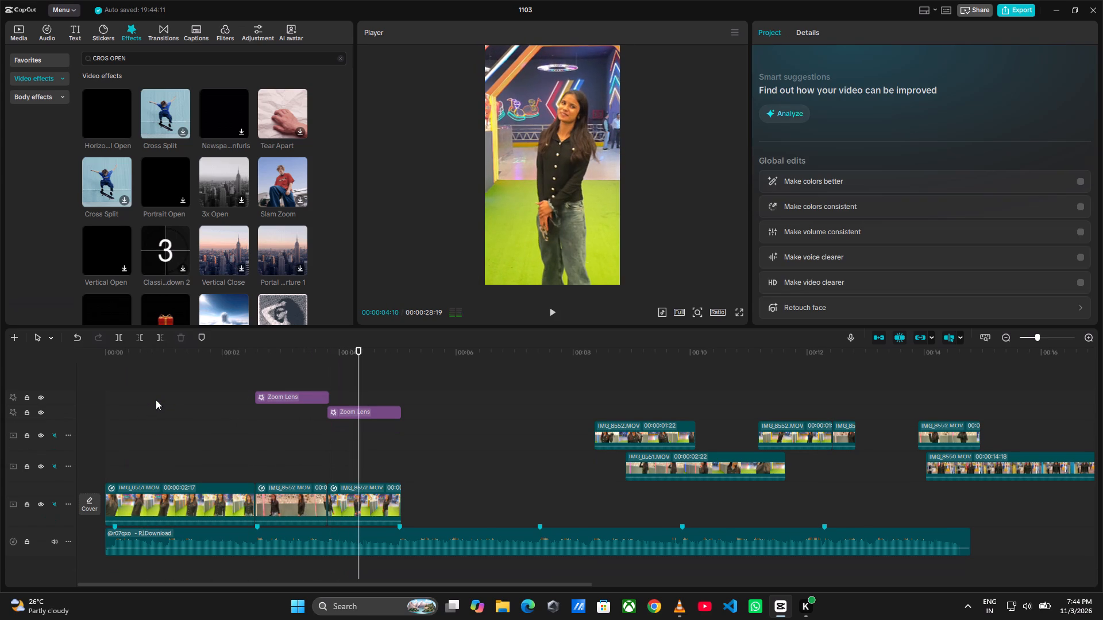
Clear the CROS OPEN text from the effects search.
triple_click(134, 58)
key("BackSpace")
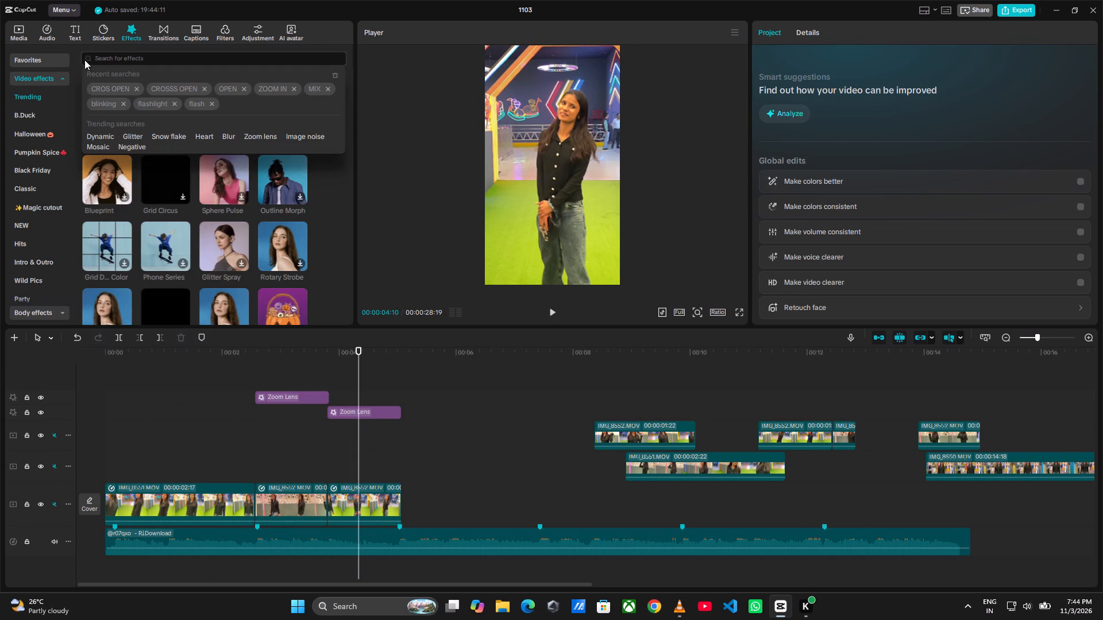